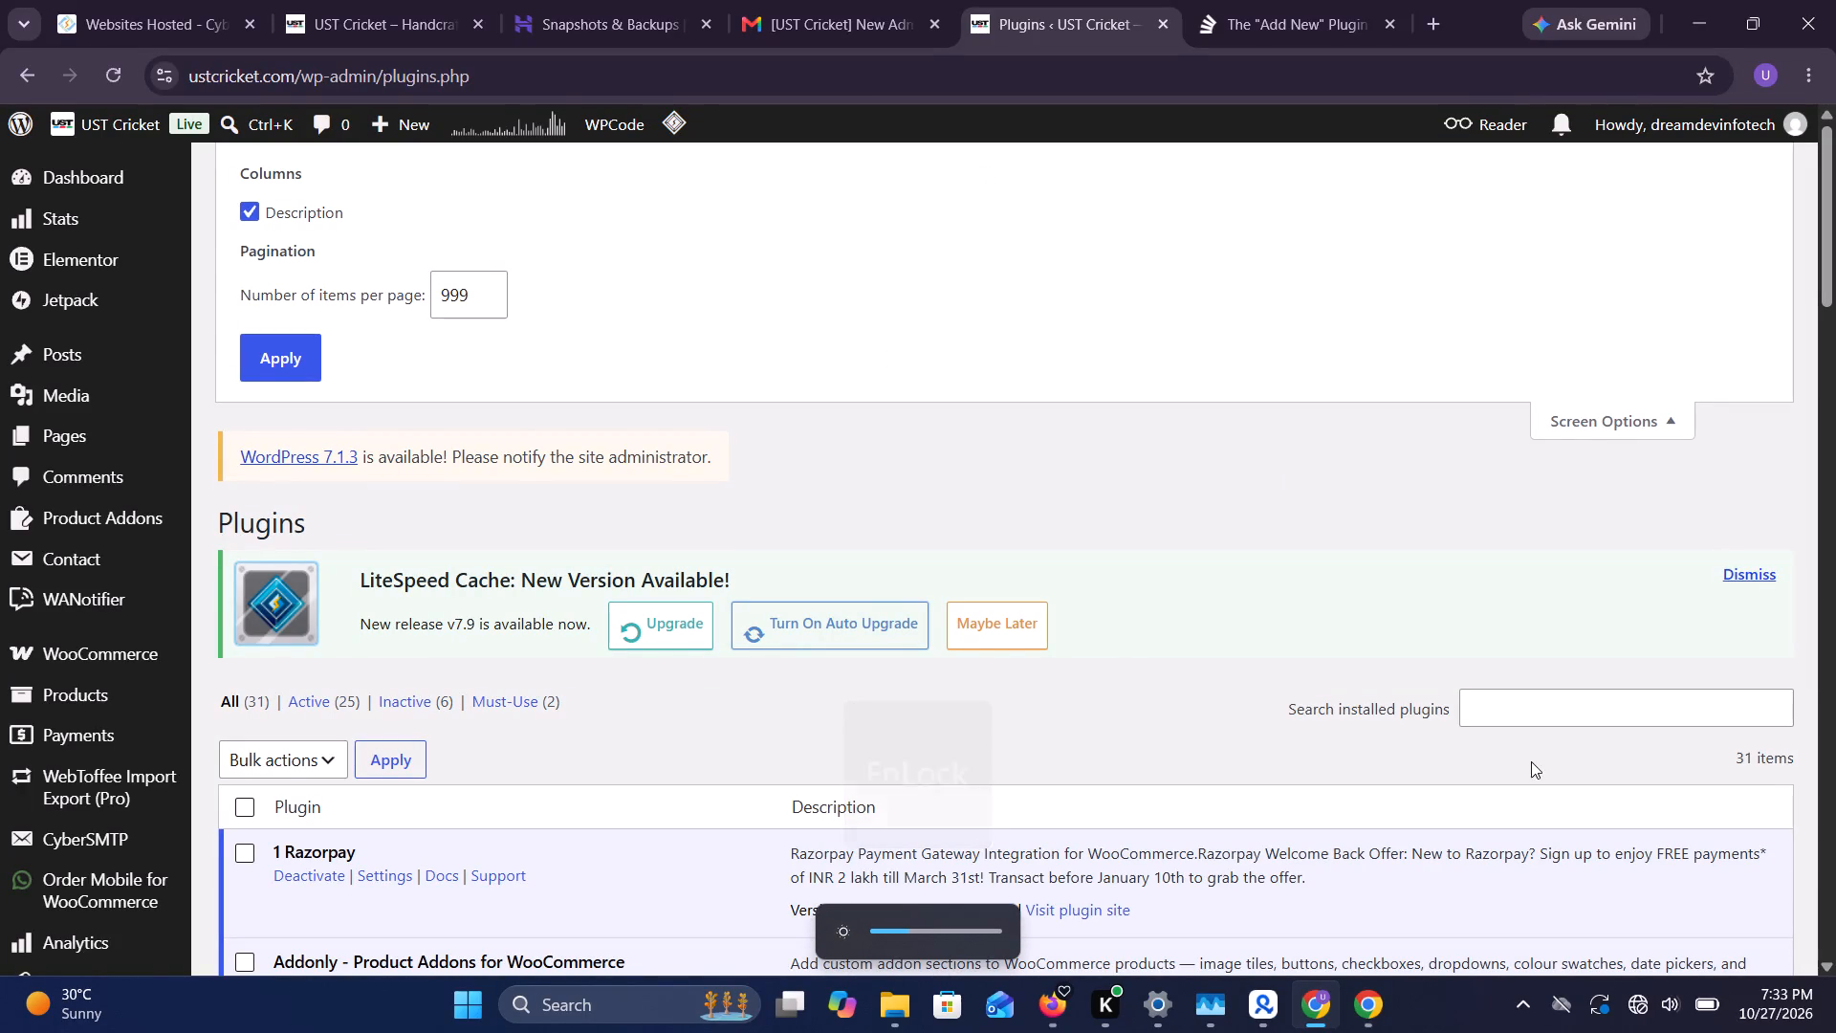
# Connect the computer to the Airtel_hars3574 Wi-Fi network.
pyautogui.click(1675, 1018)
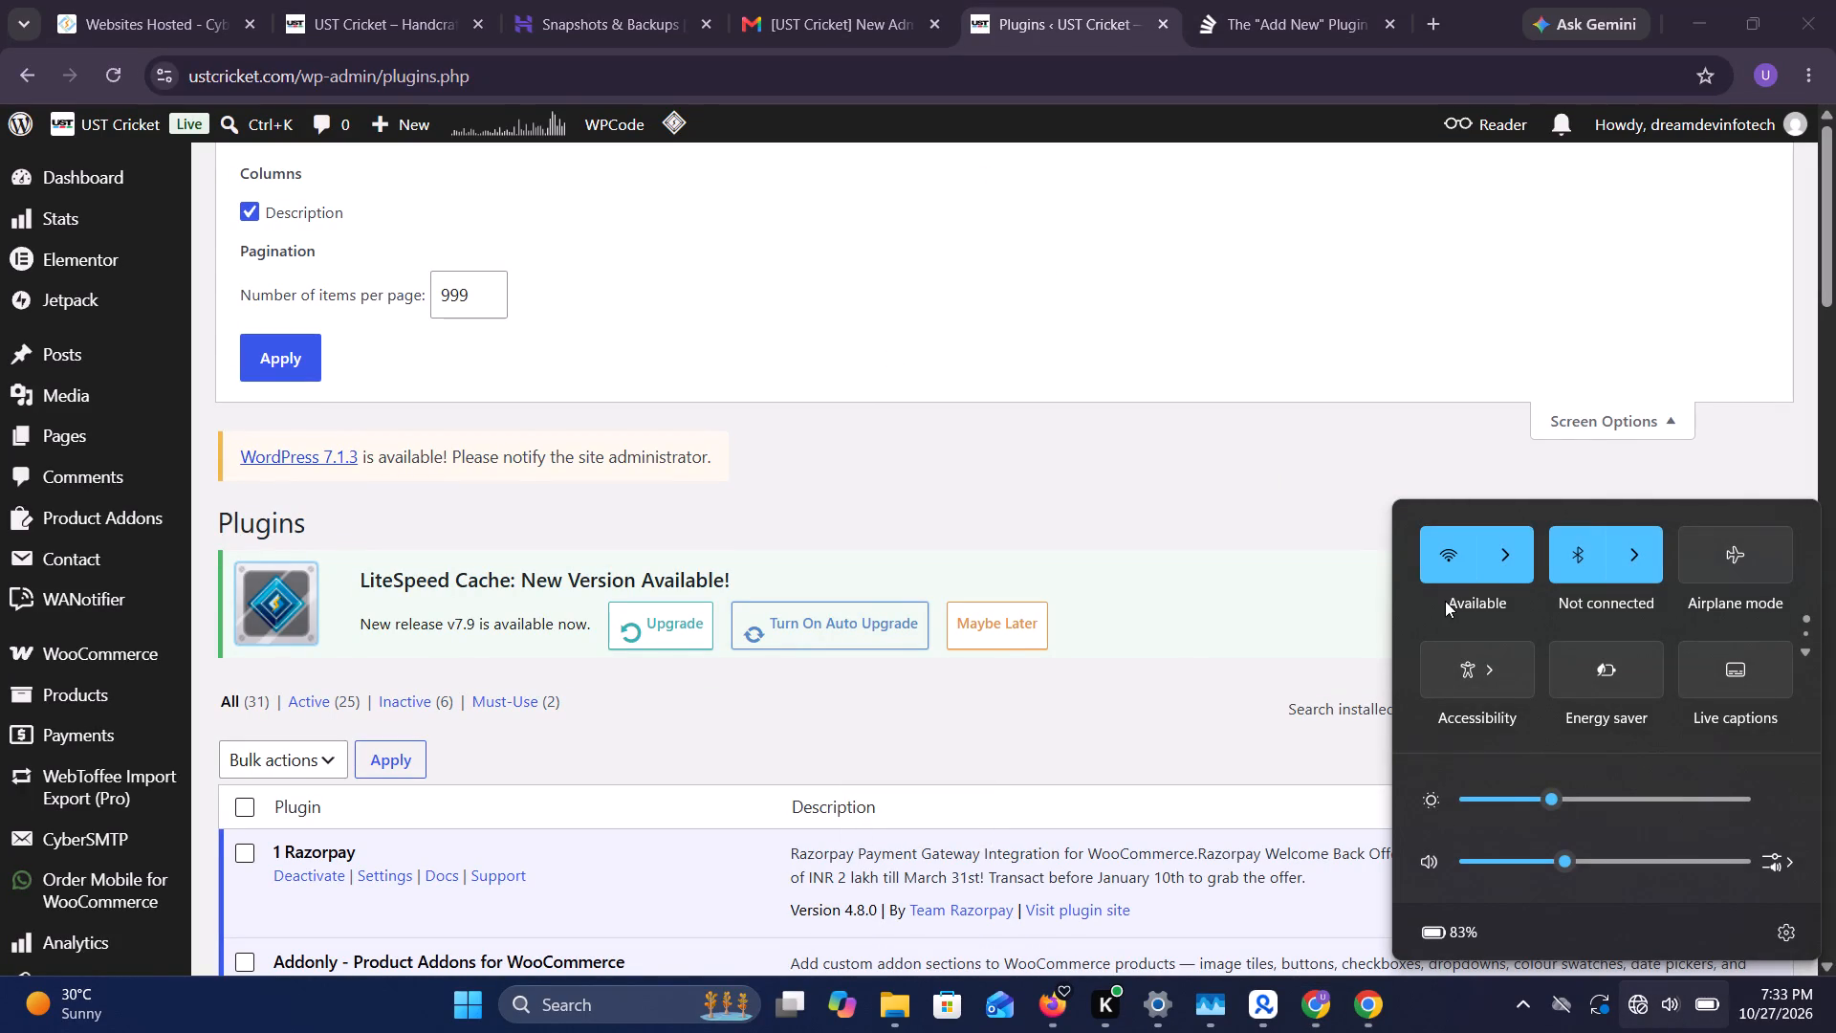
pyautogui.click(1507, 571)
pyautogui.click(1518, 592)
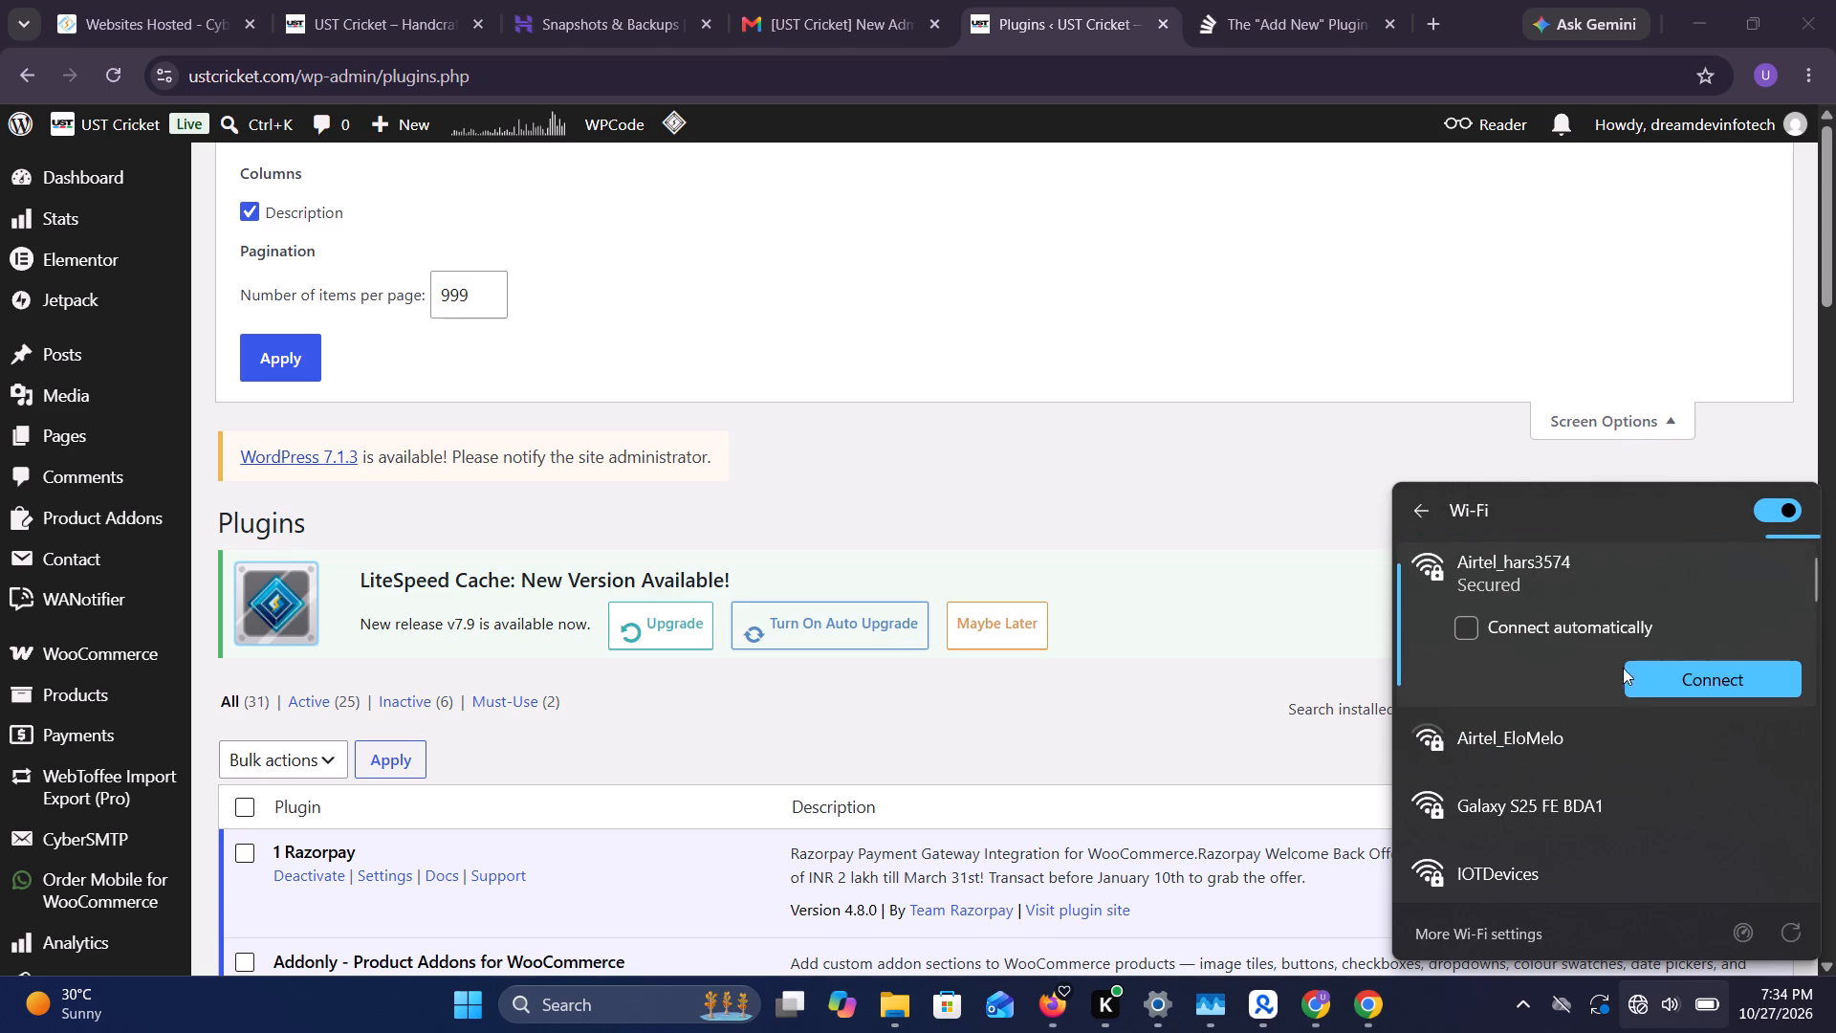
pyautogui.click(1644, 687)
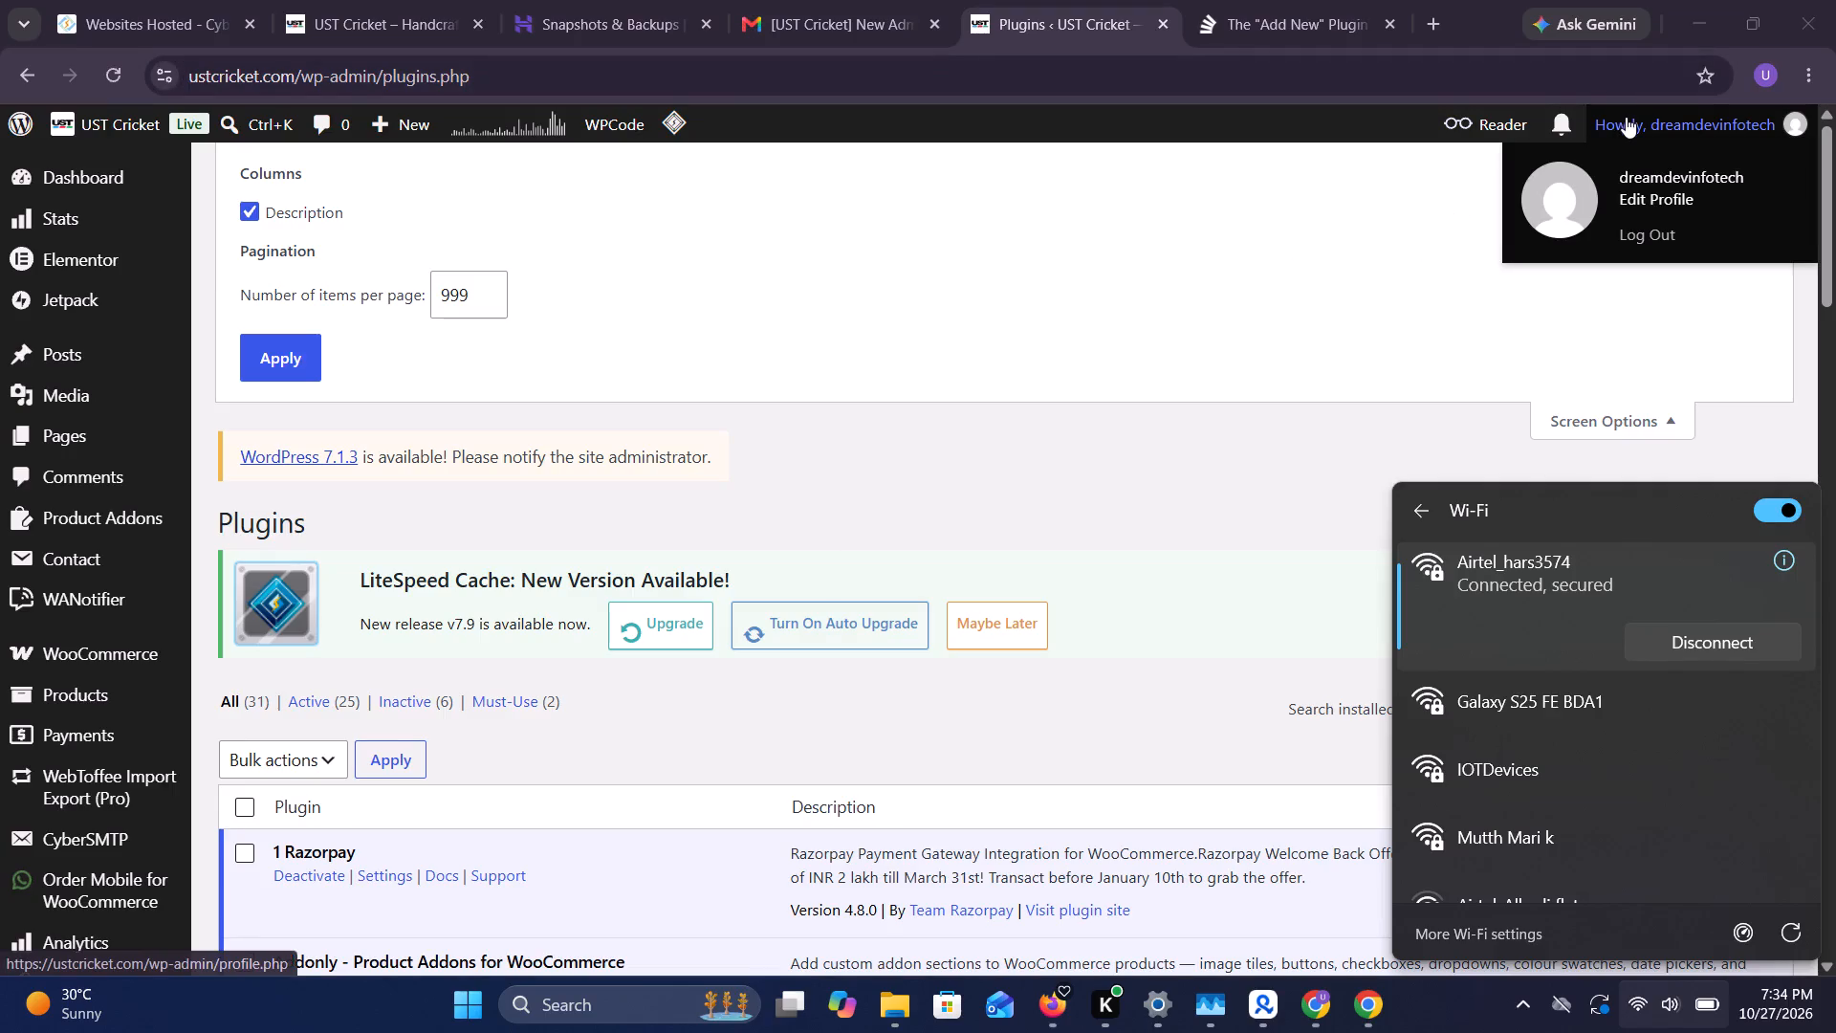
# Open the full list of users in the UST Cricket WordPress admin.
pyautogui.scroll(-2, 0, 705)
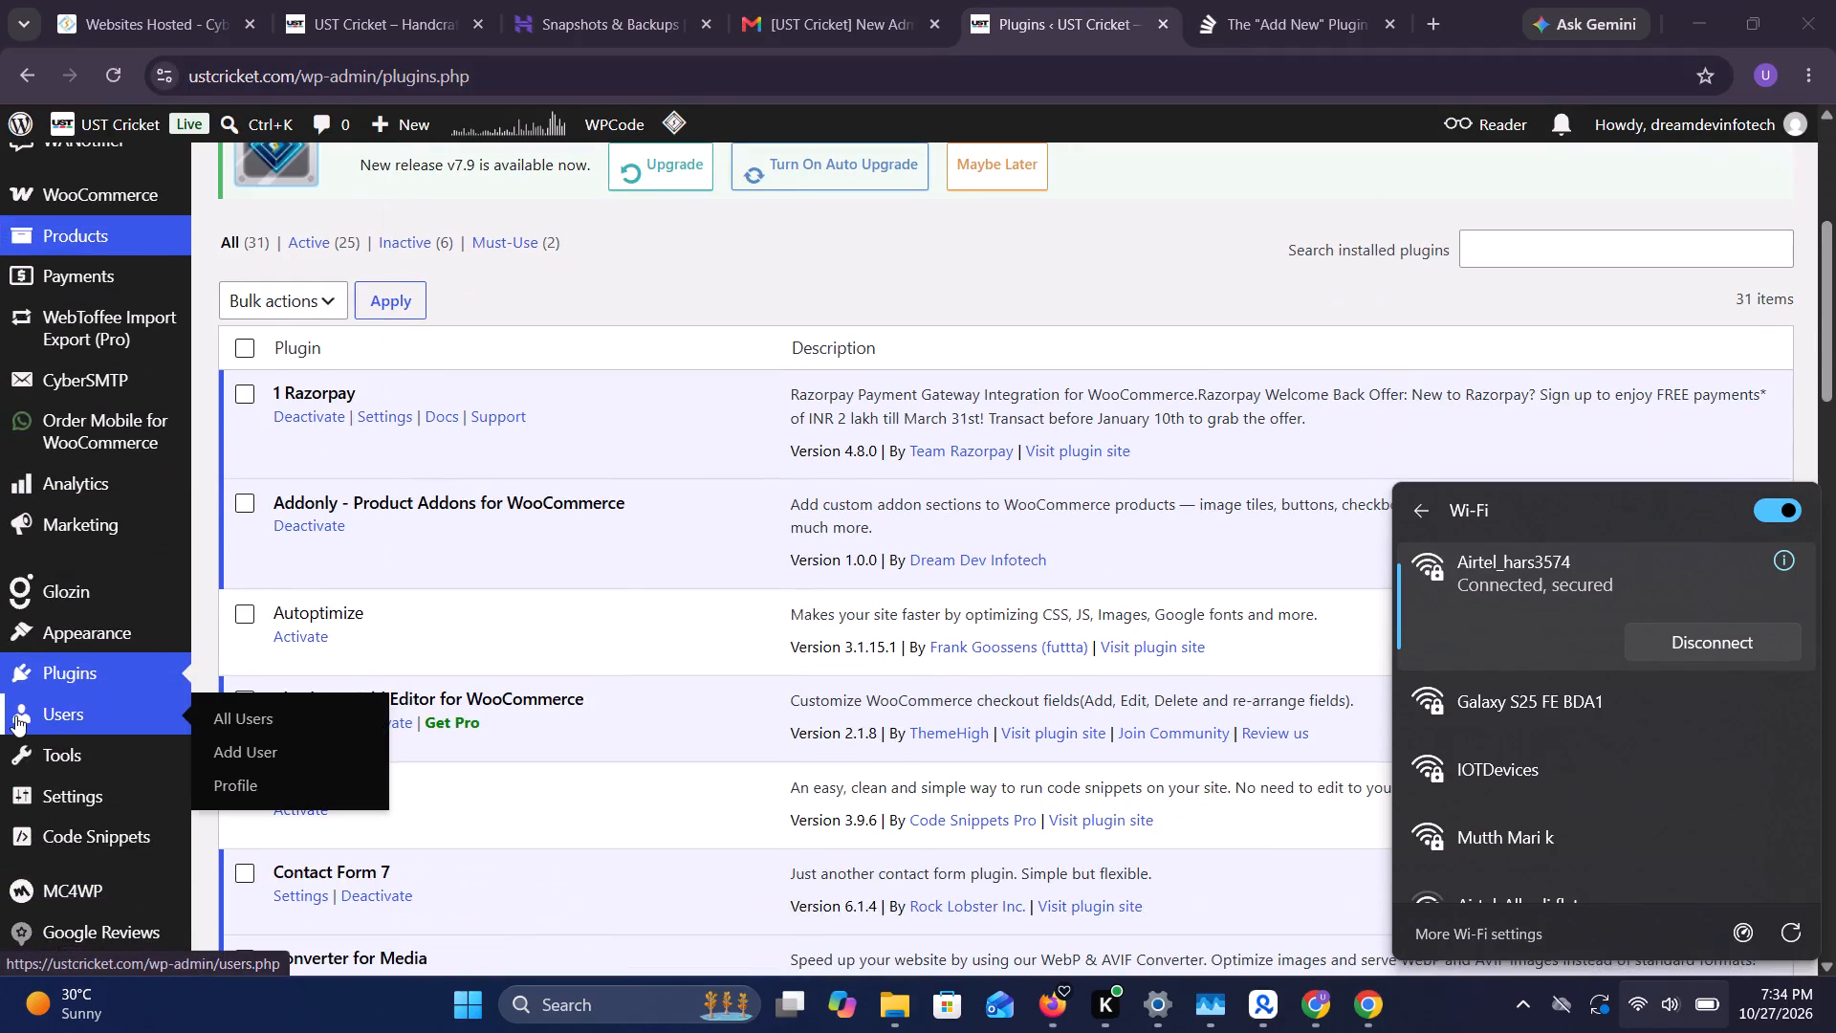
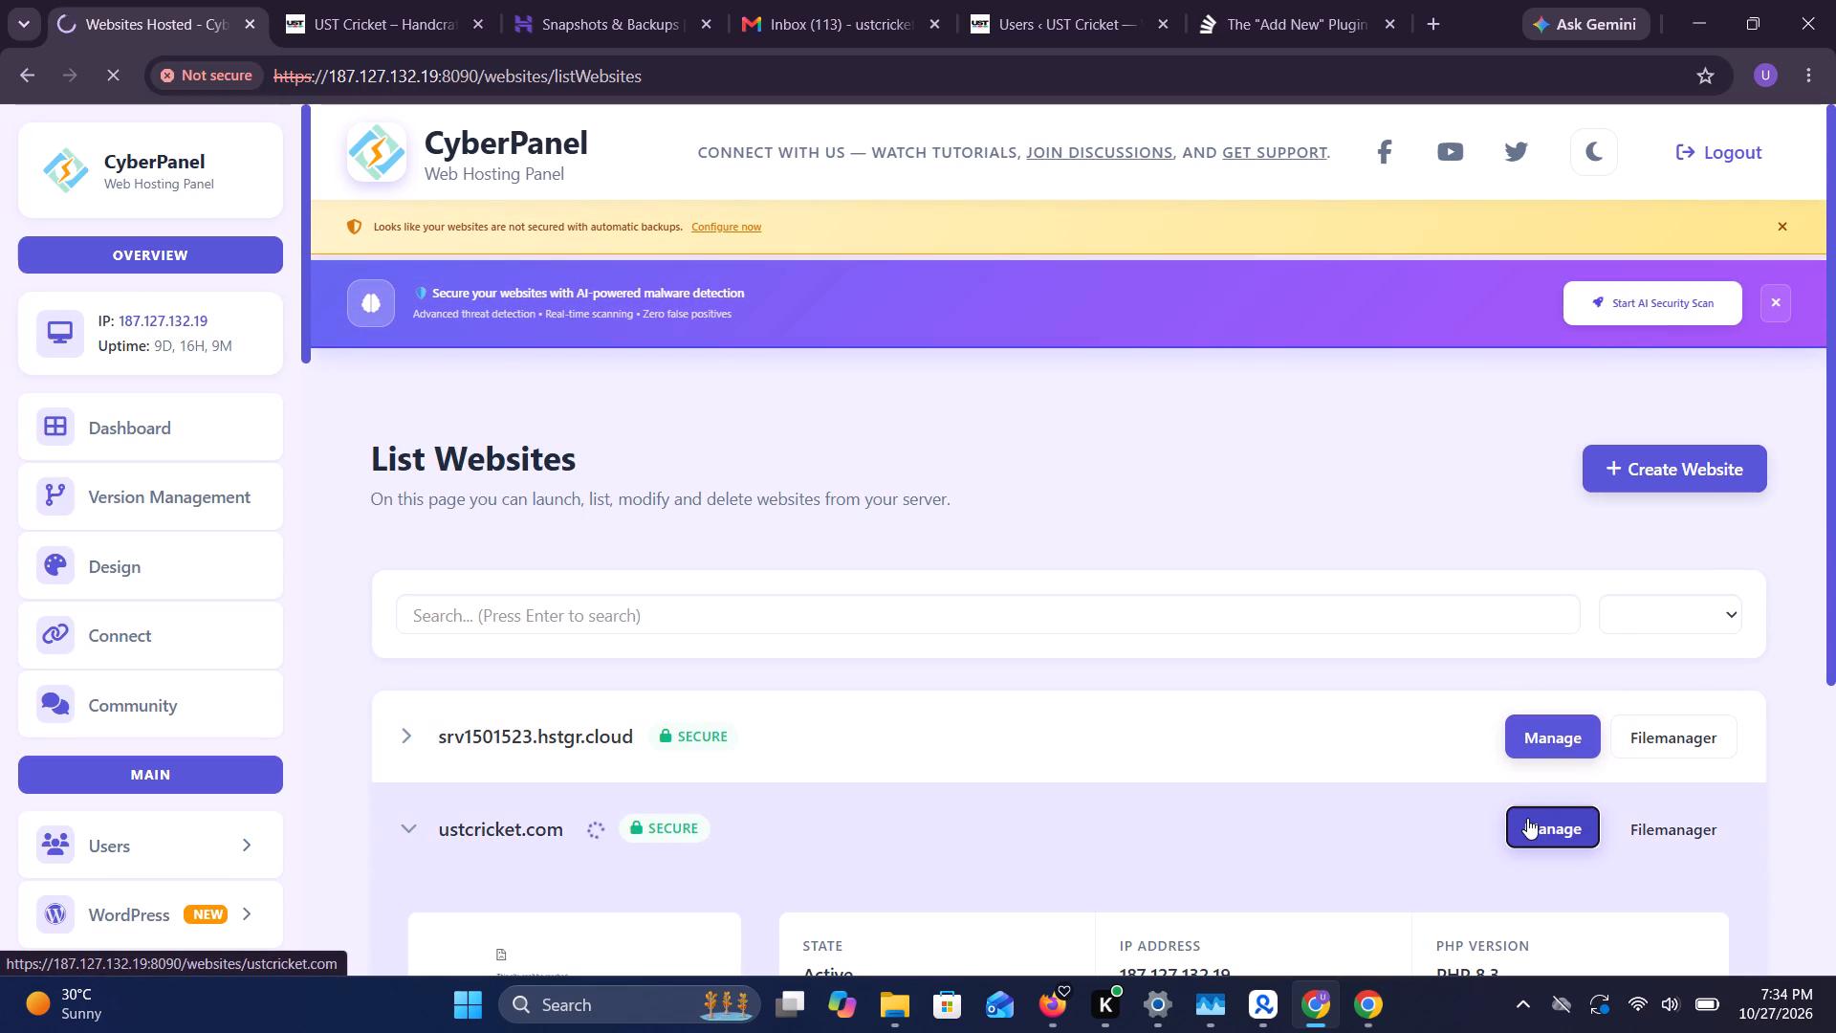
# Examine the management page of ustcricket.com, including its resource usage, logs, domain, configuration, file and email tools.
pyautogui.scroll(-3, 1155, 725)
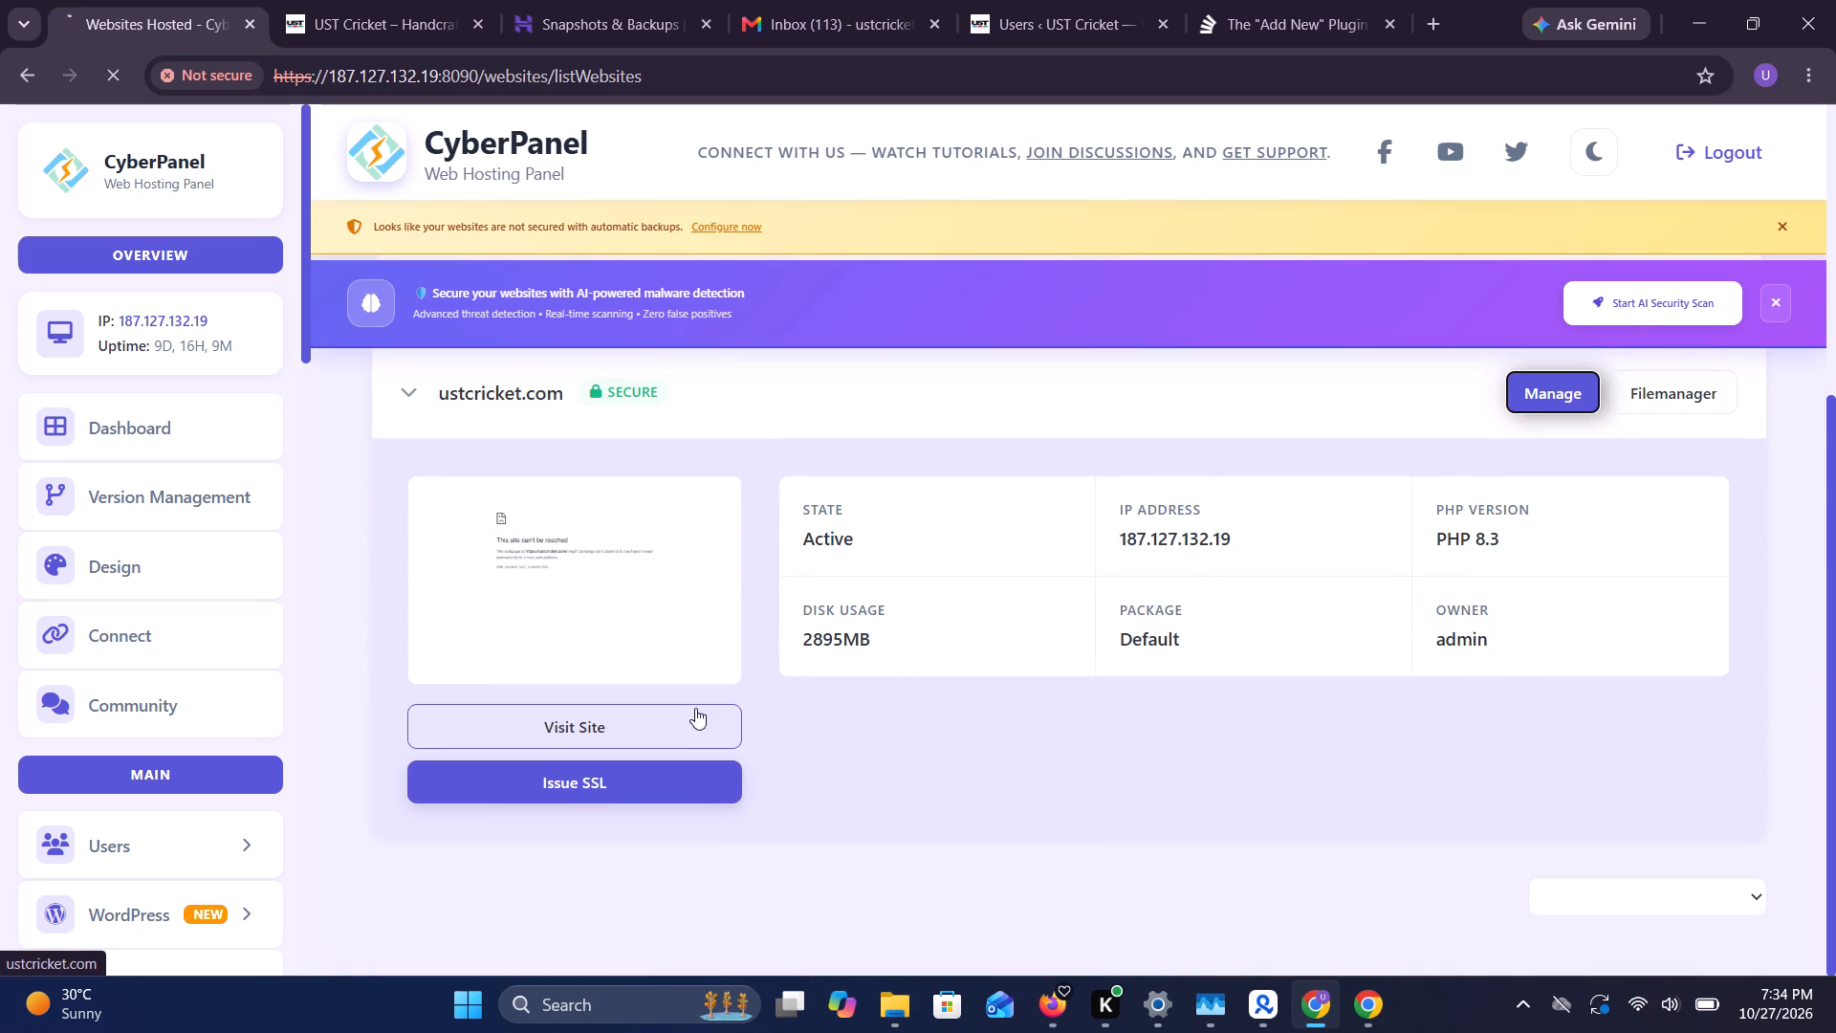
pyautogui.scroll(-2, 818, 618)
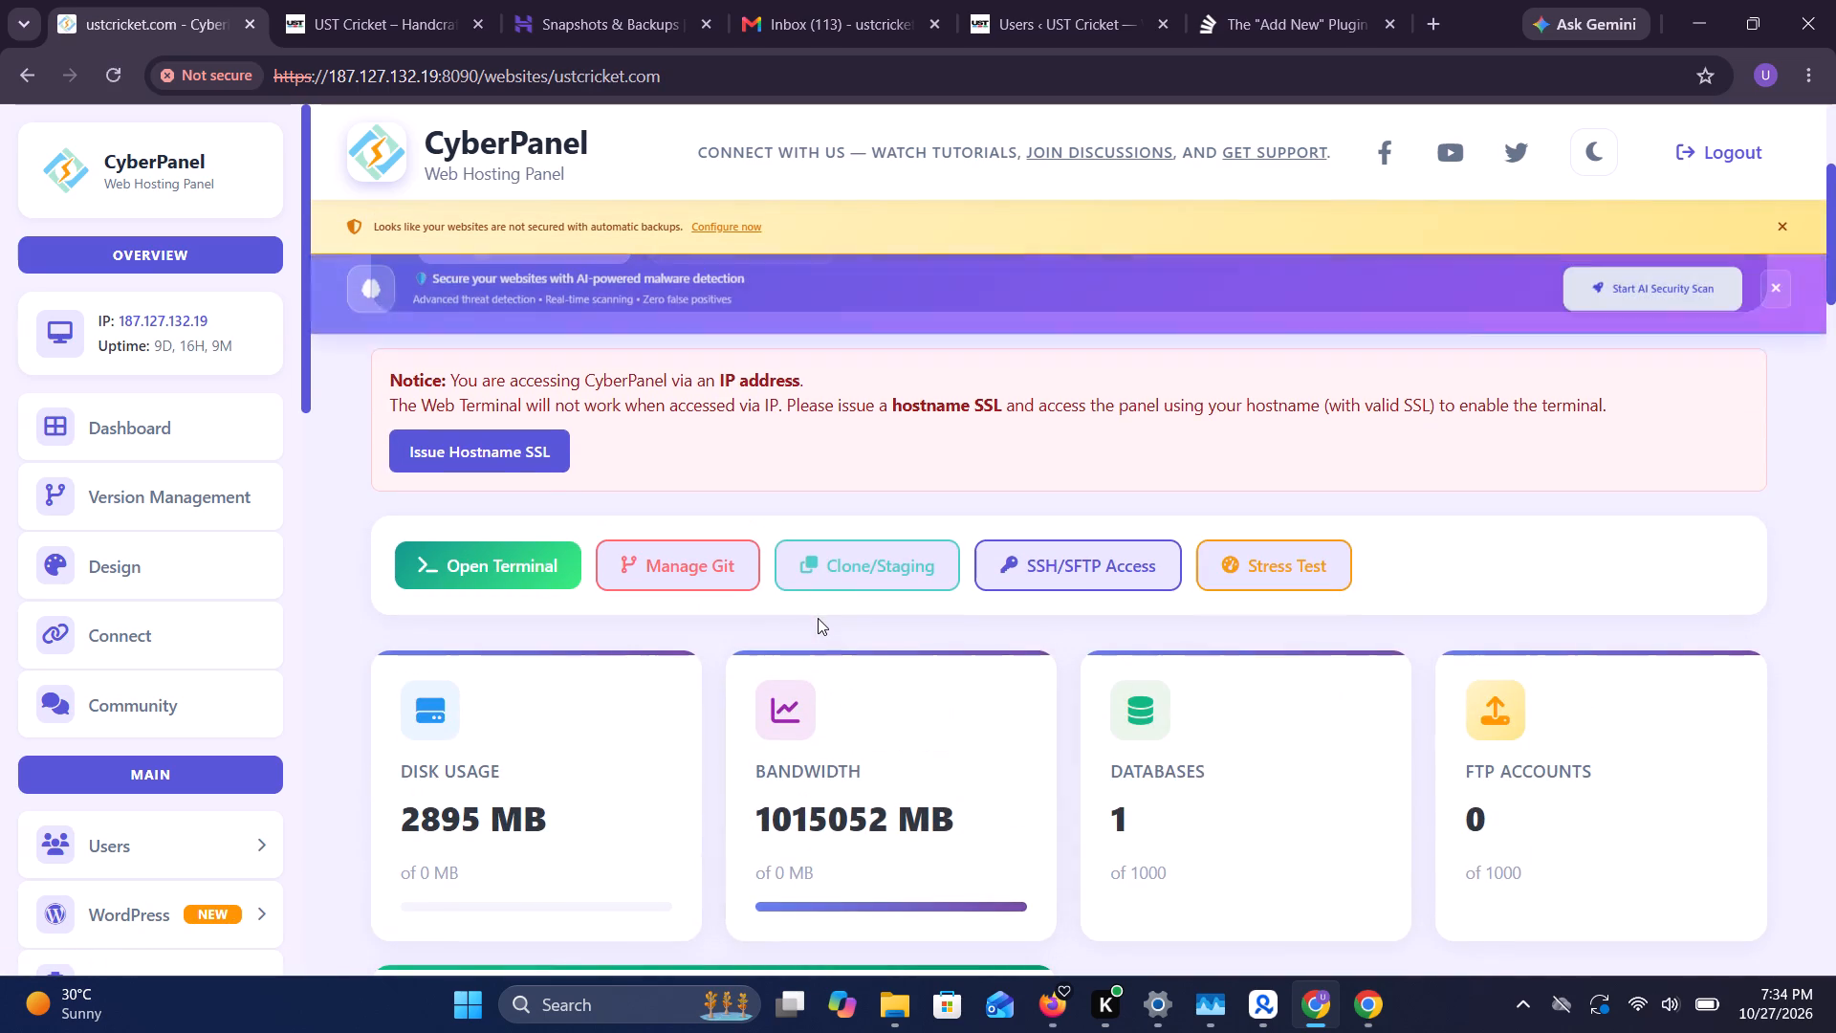
pyautogui.scroll(-3, 818, 618)
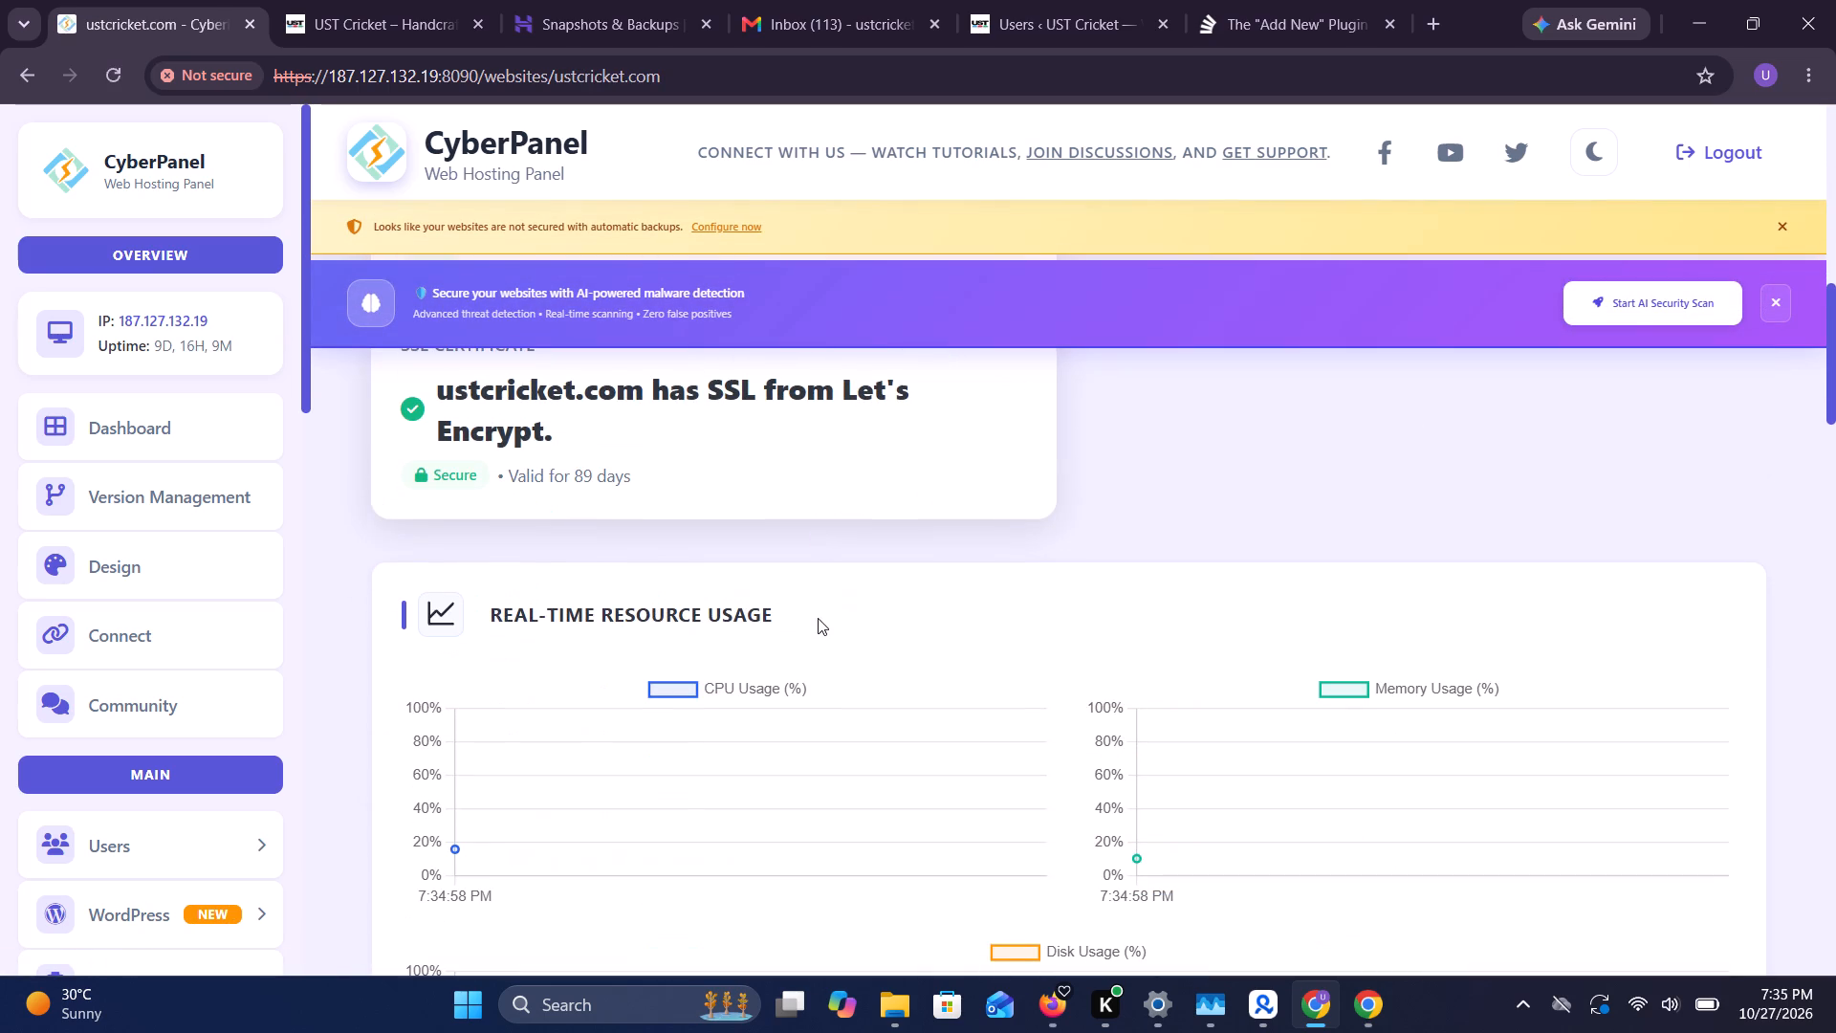
pyautogui.scroll(-4, 818, 618)
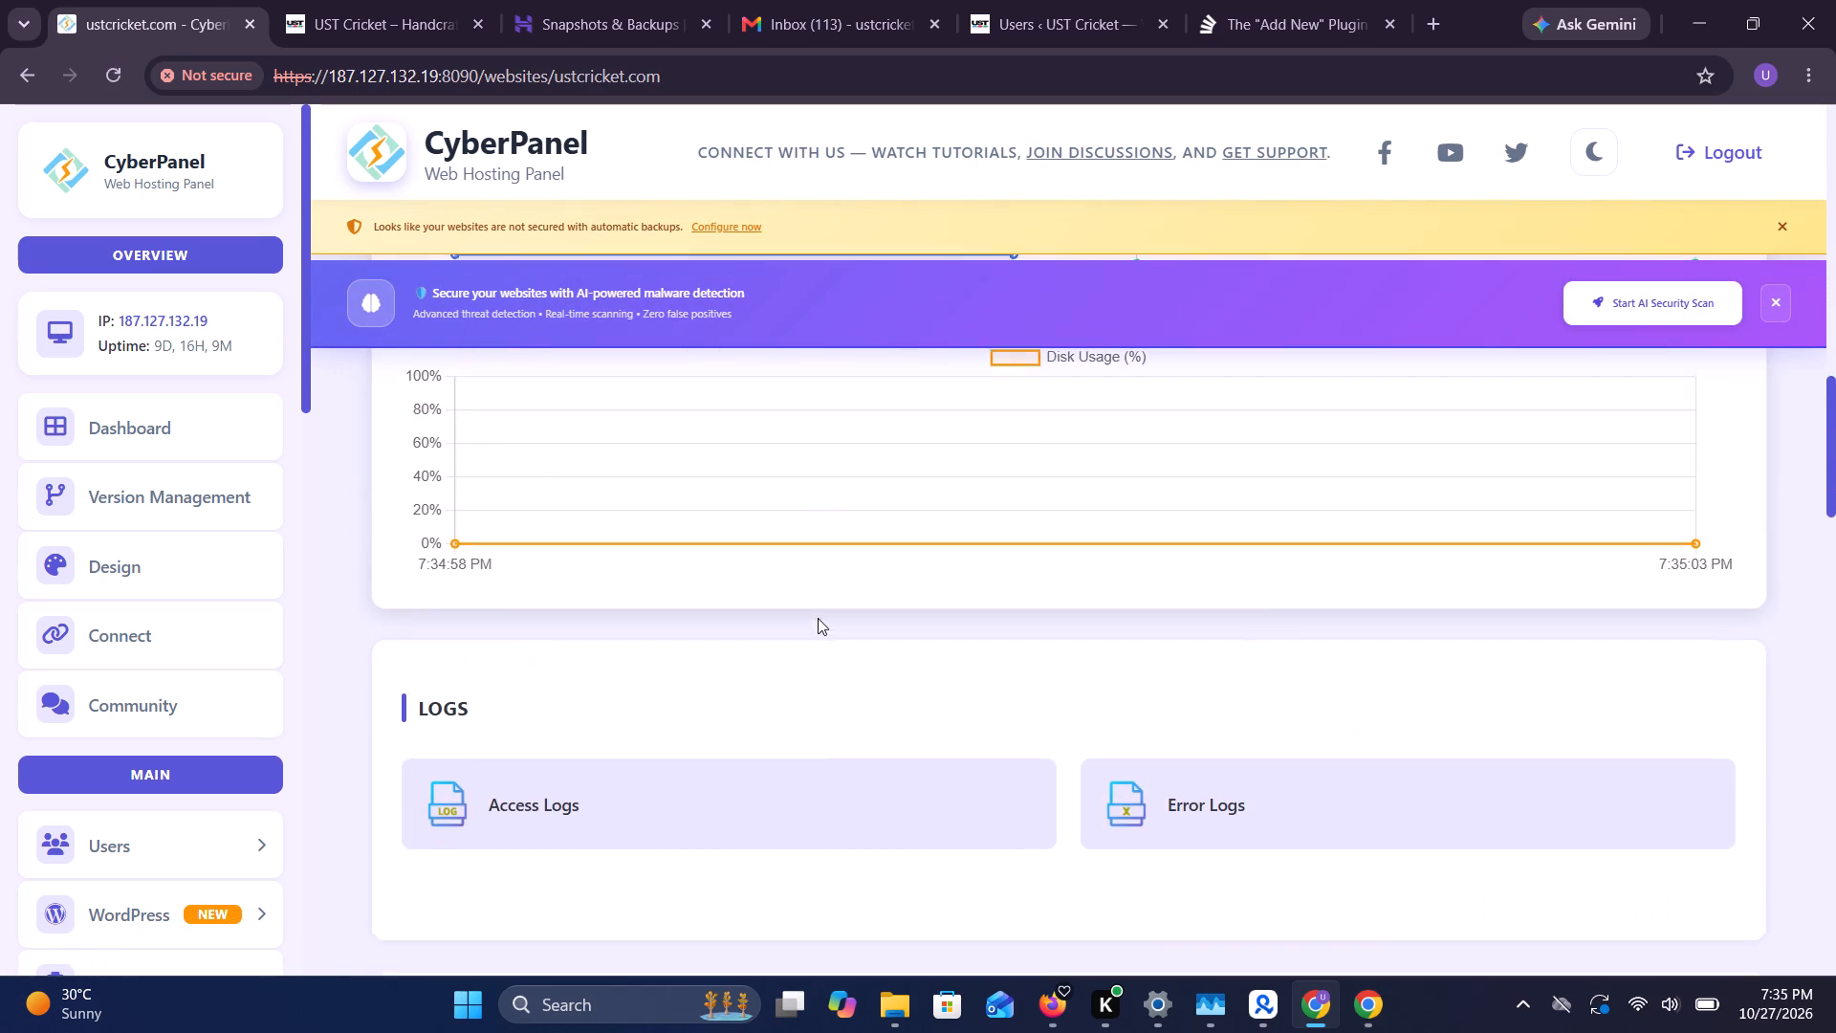
pyautogui.scroll(-3, 818, 618)
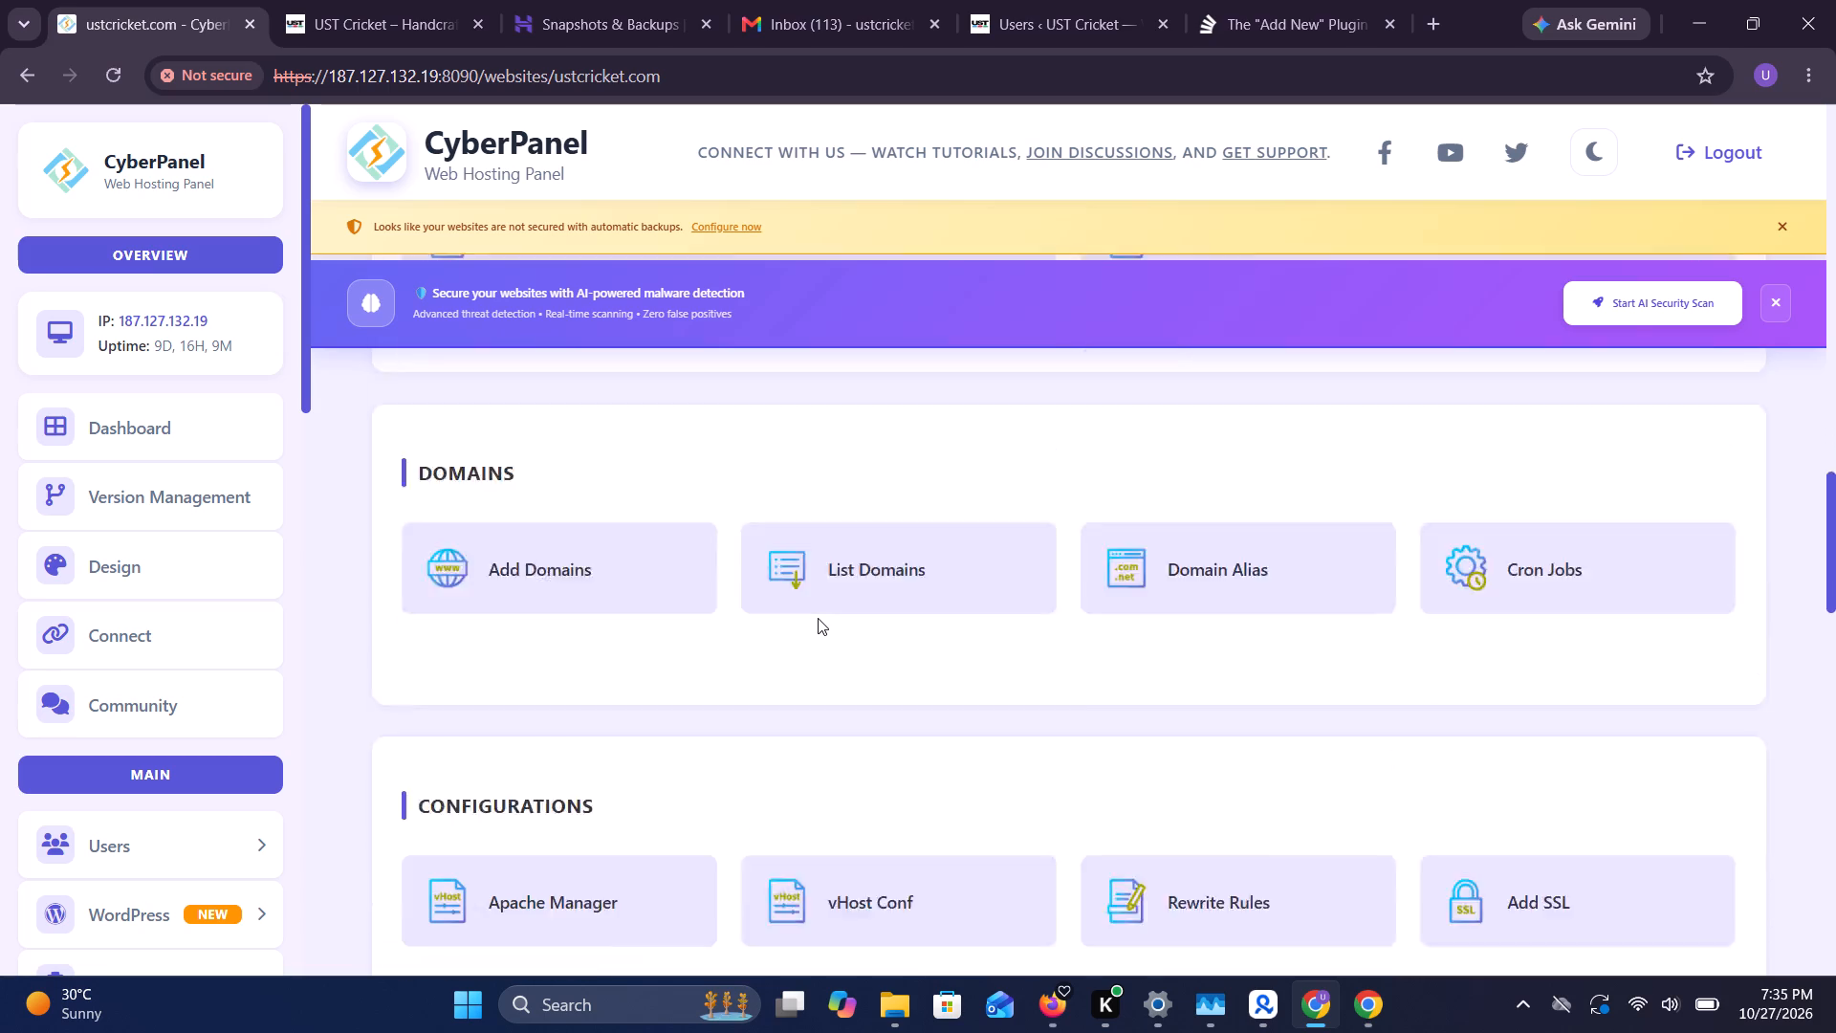
pyautogui.scroll(-3, 818, 618)
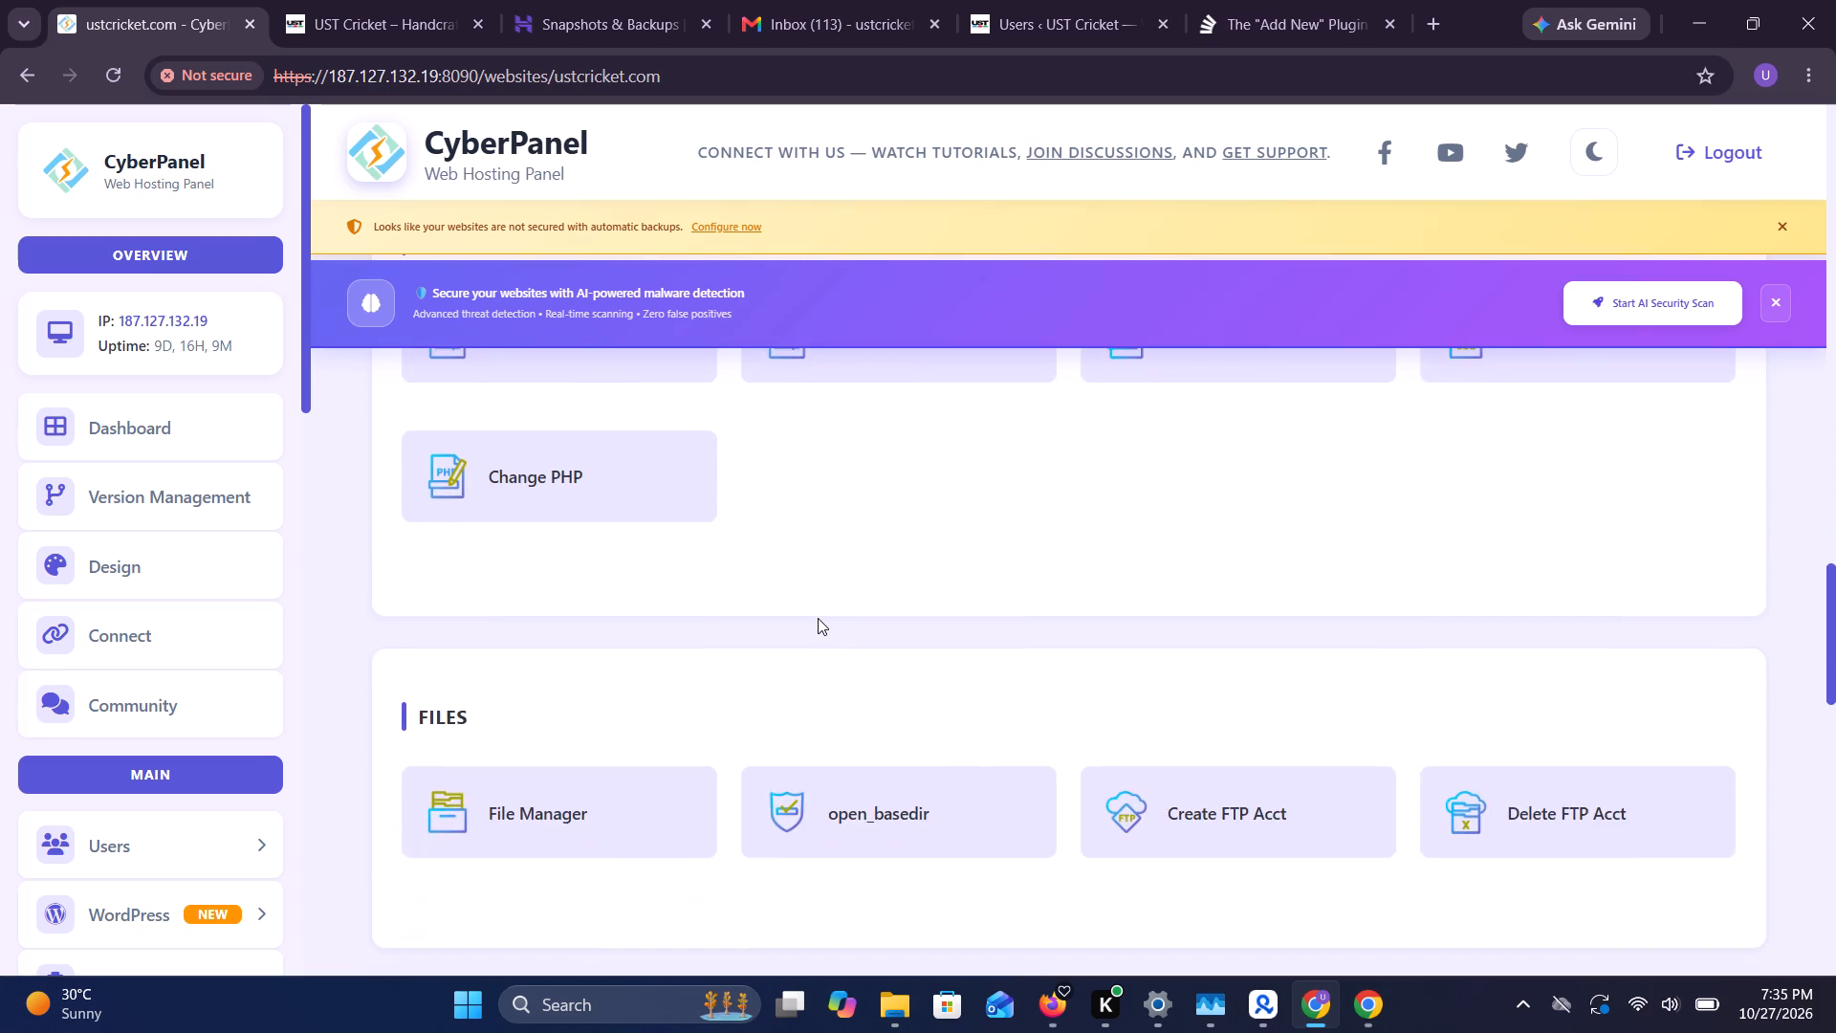
pyautogui.scroll(-2, 818, 618)
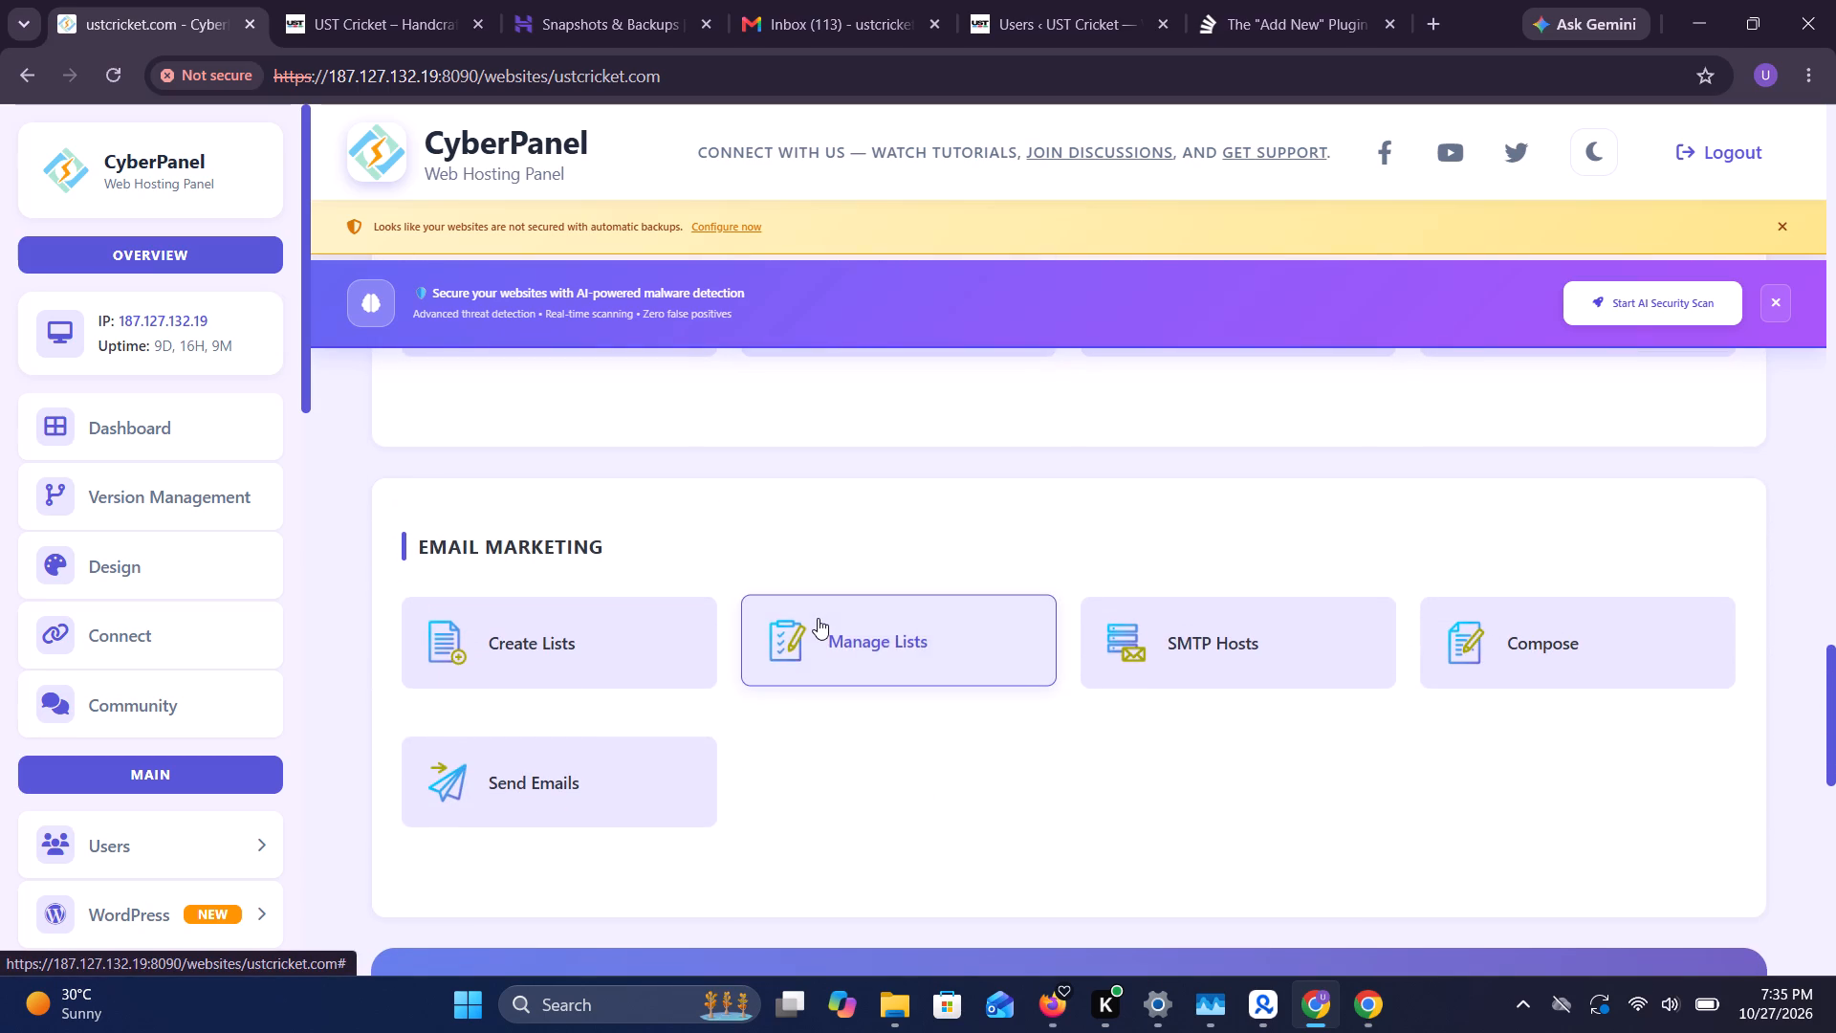
pyautogui.scroll(-2, 818, 618)
pyautogui.scroll(3, 818, 618)
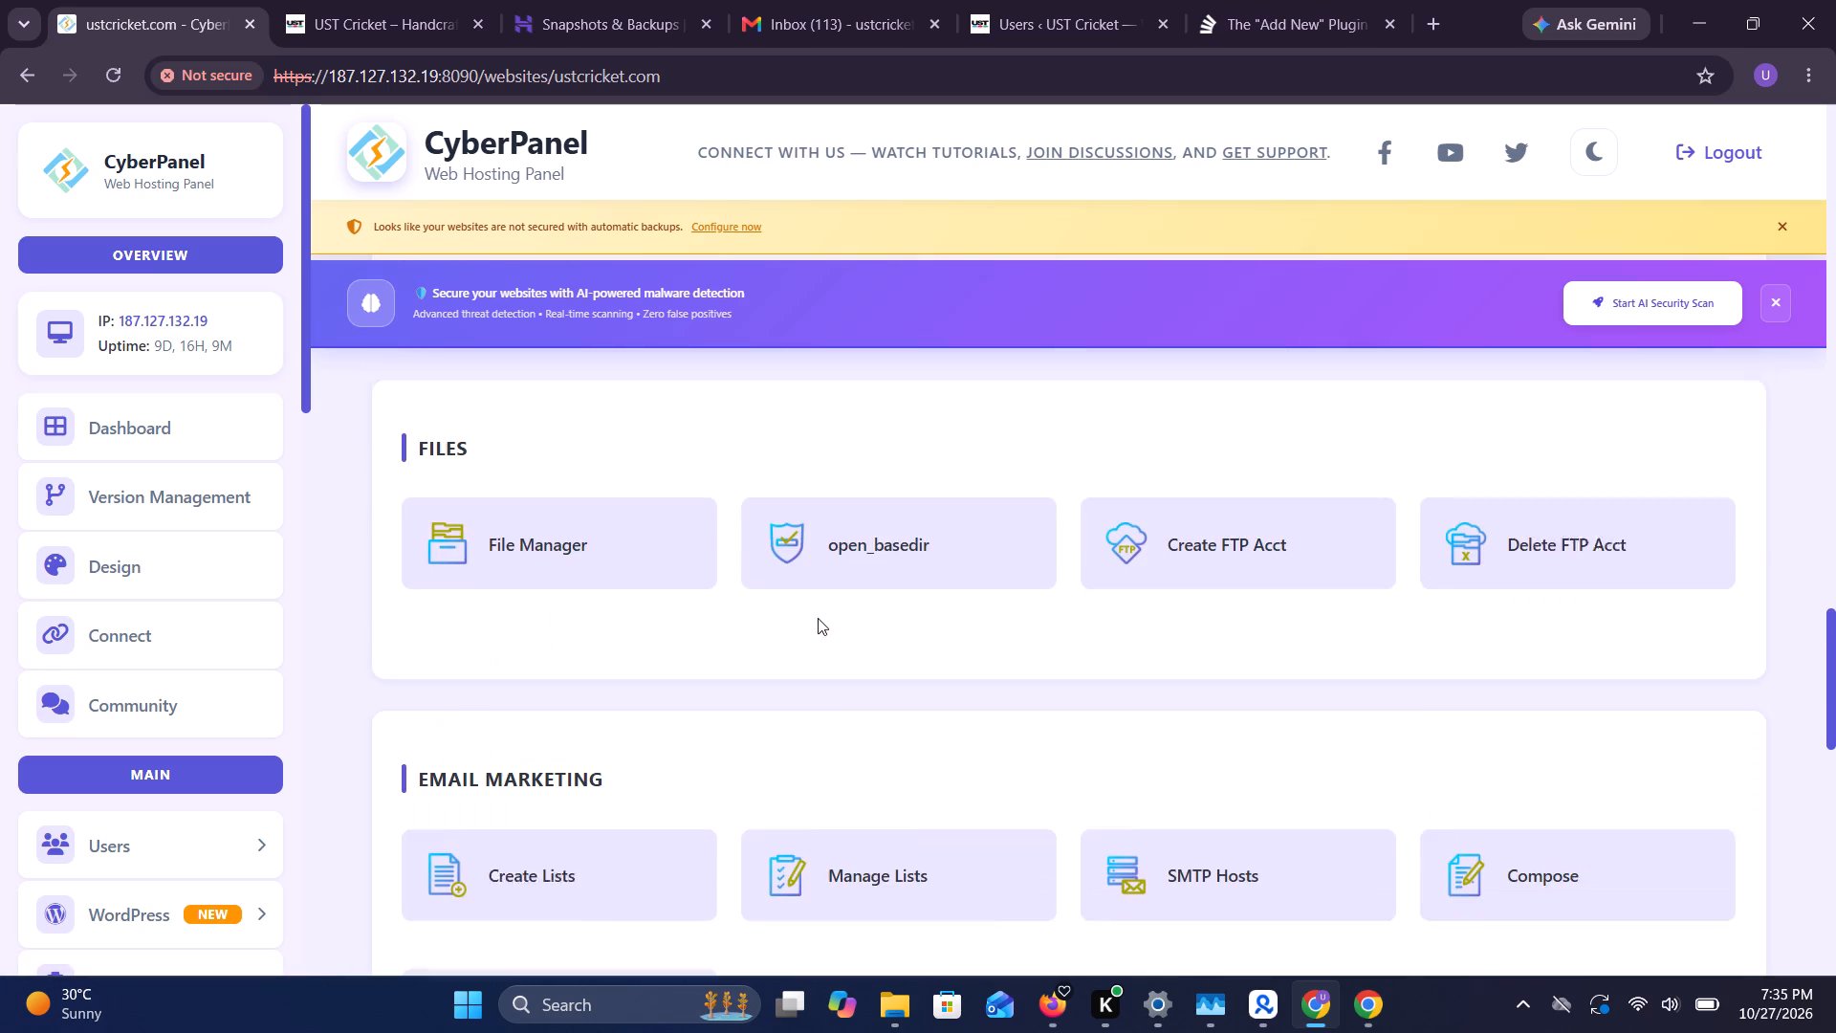
pyautogui.scroll(5, 818, 618)
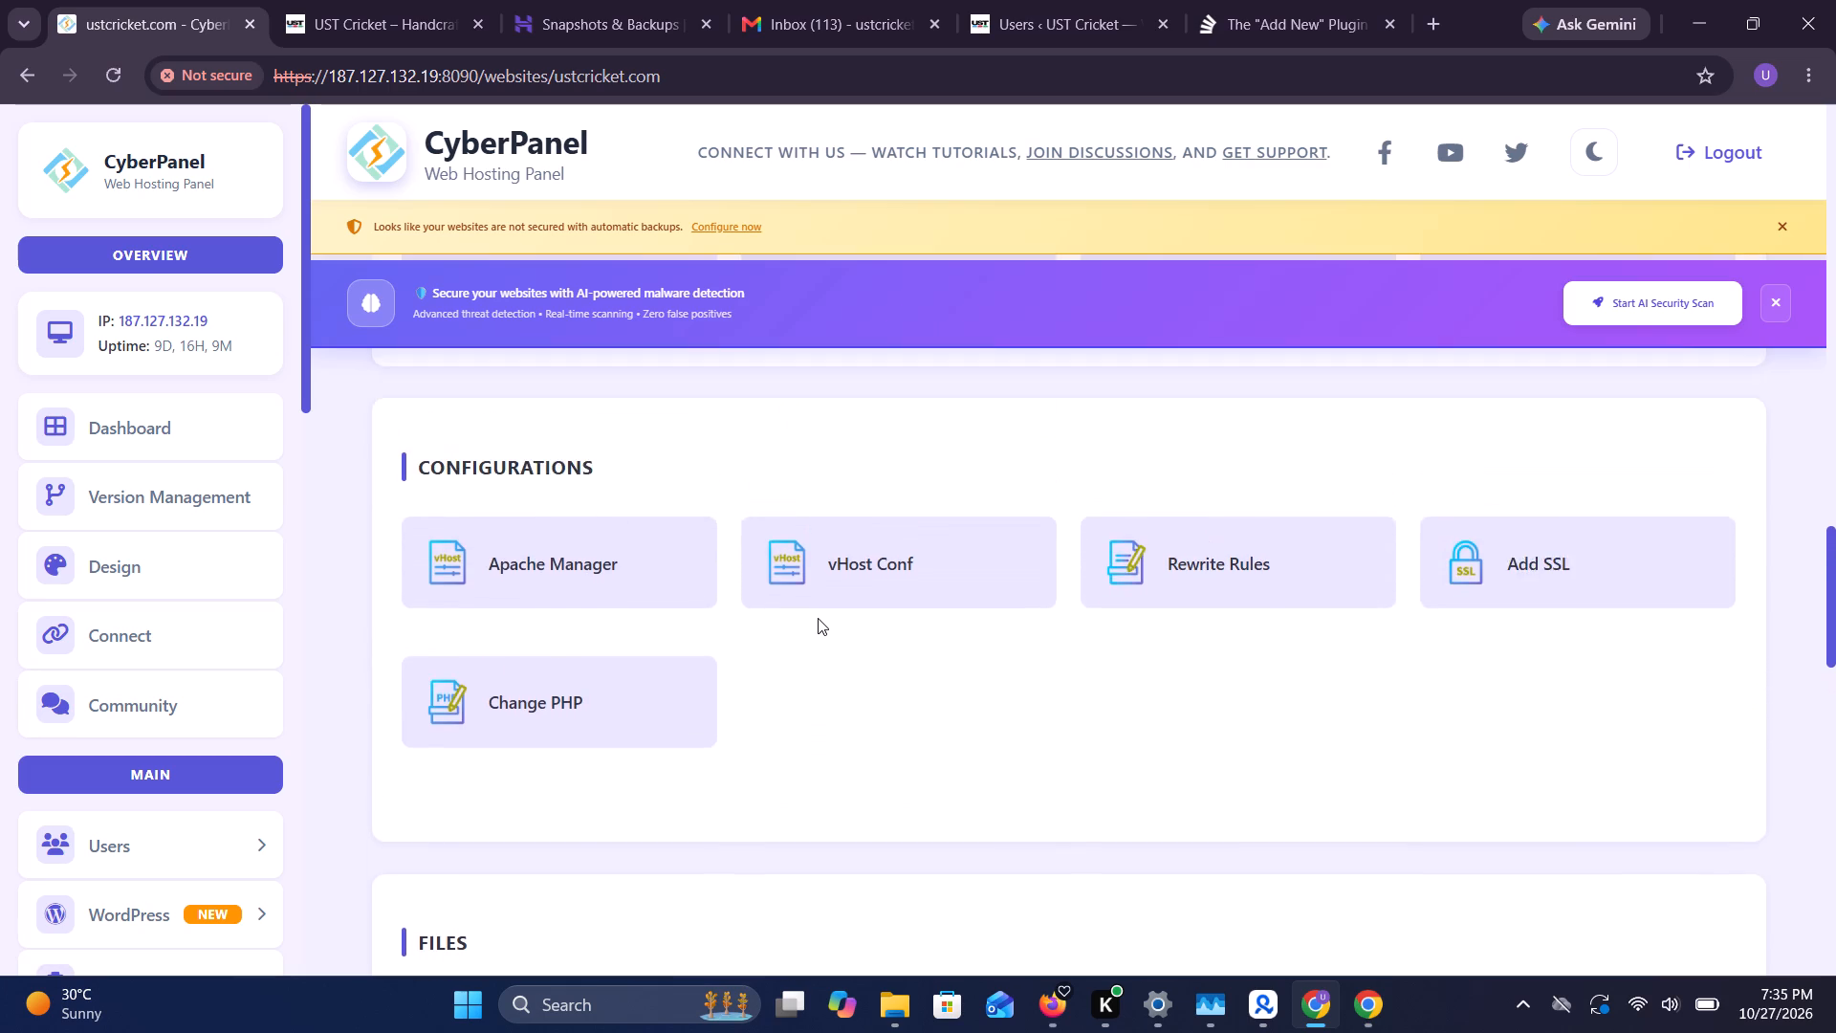
pyautogui.scroll(3, 818, 618)
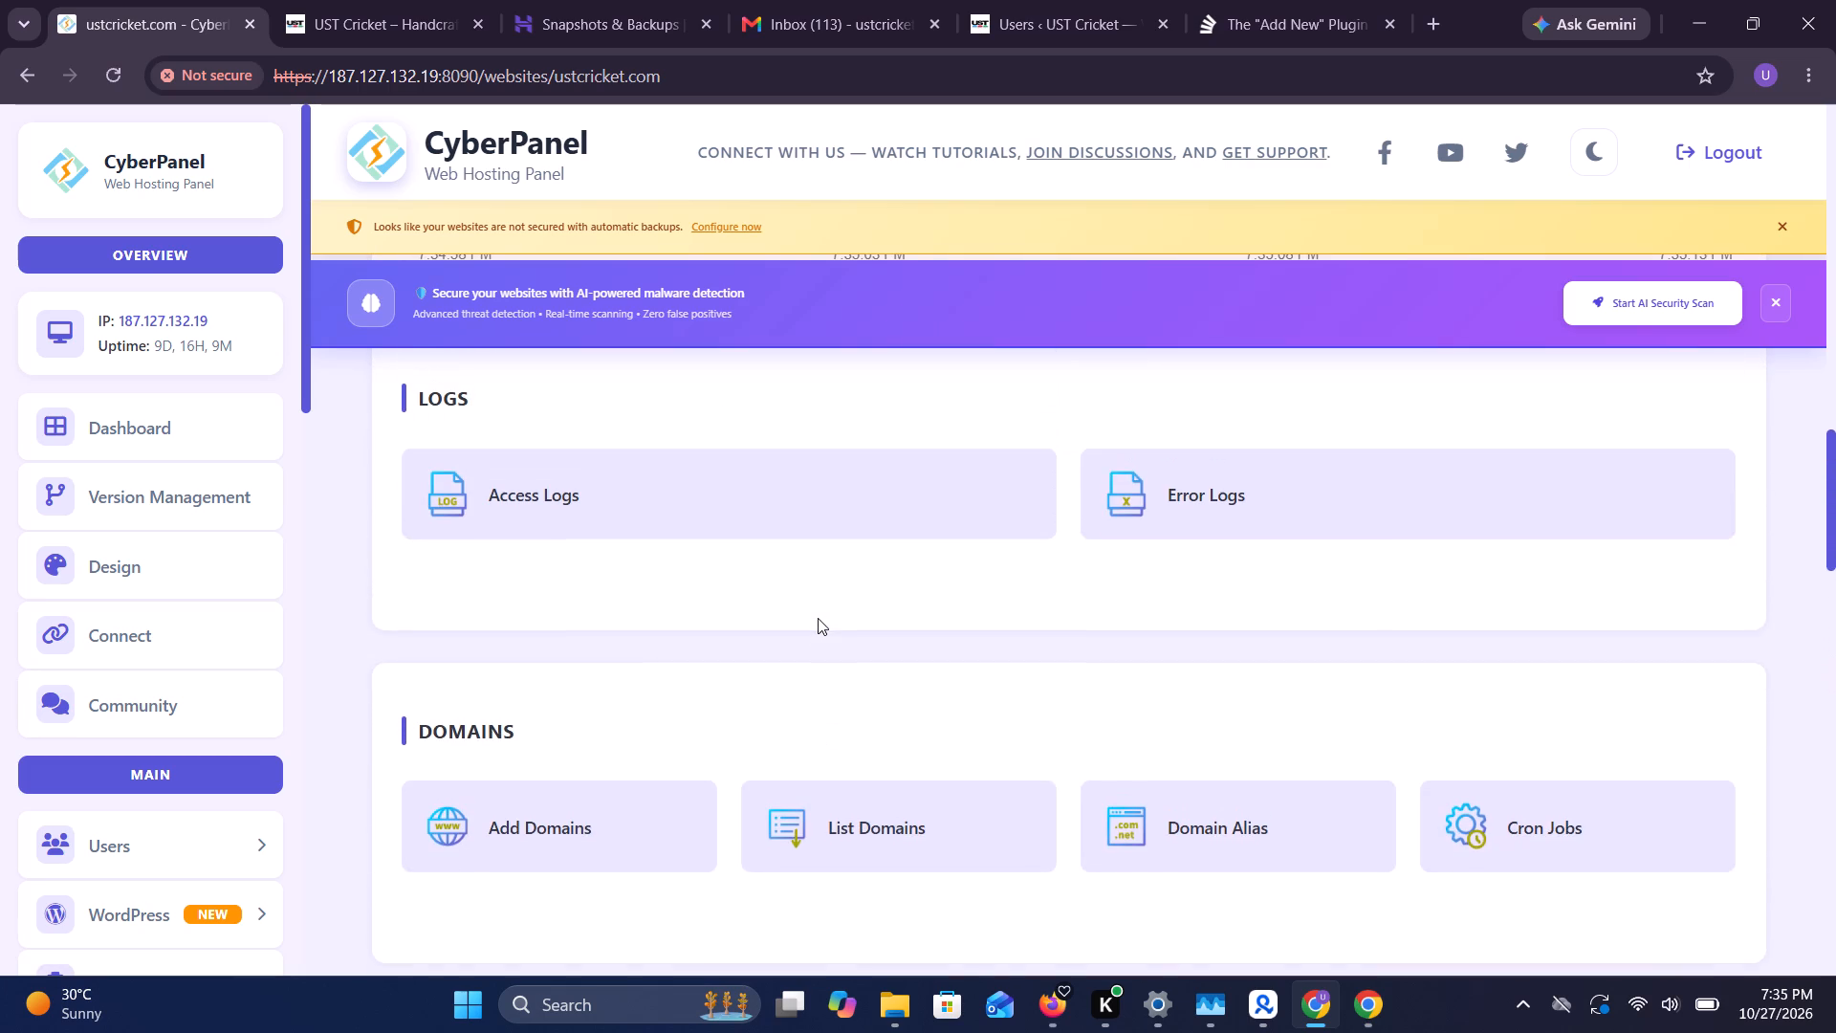
pyautogui.scroll(1, 818, 618)
pyautogui.scroll(-3, 818, 618)
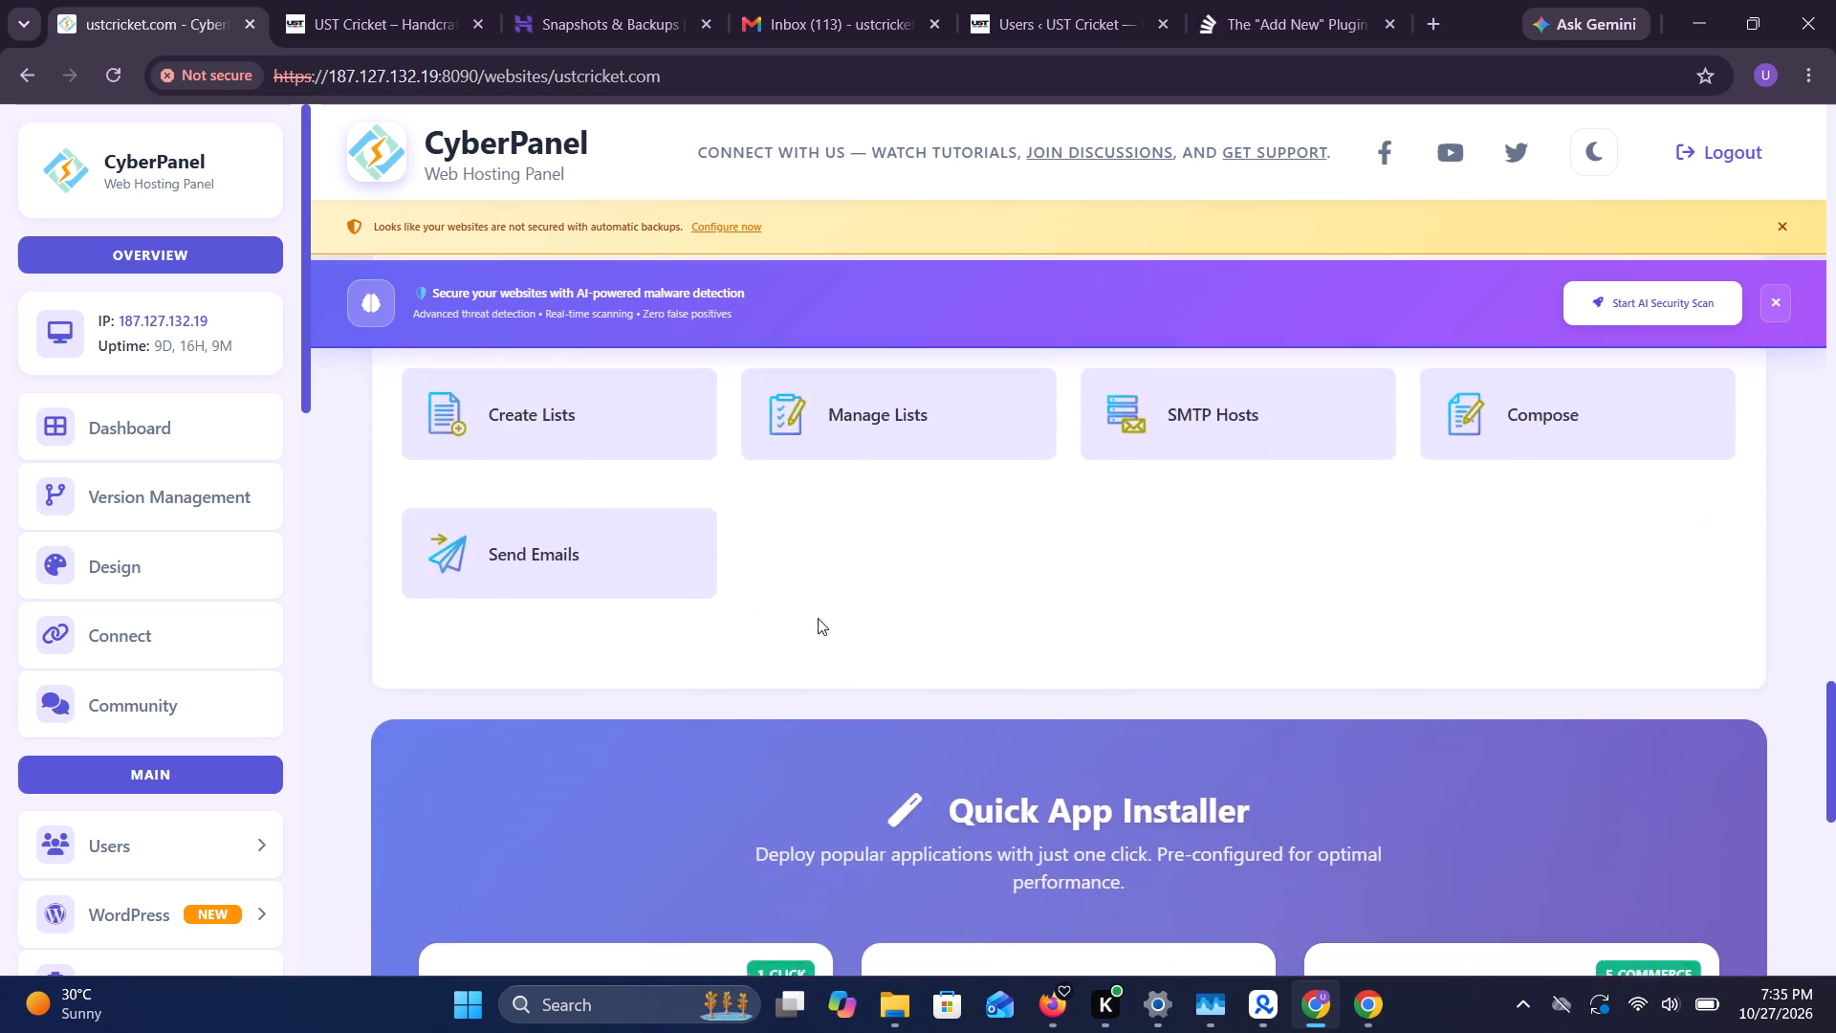
pyautogui.scroll(-11, 818, 618)
pyautogui.scroll(9, 818, 618)
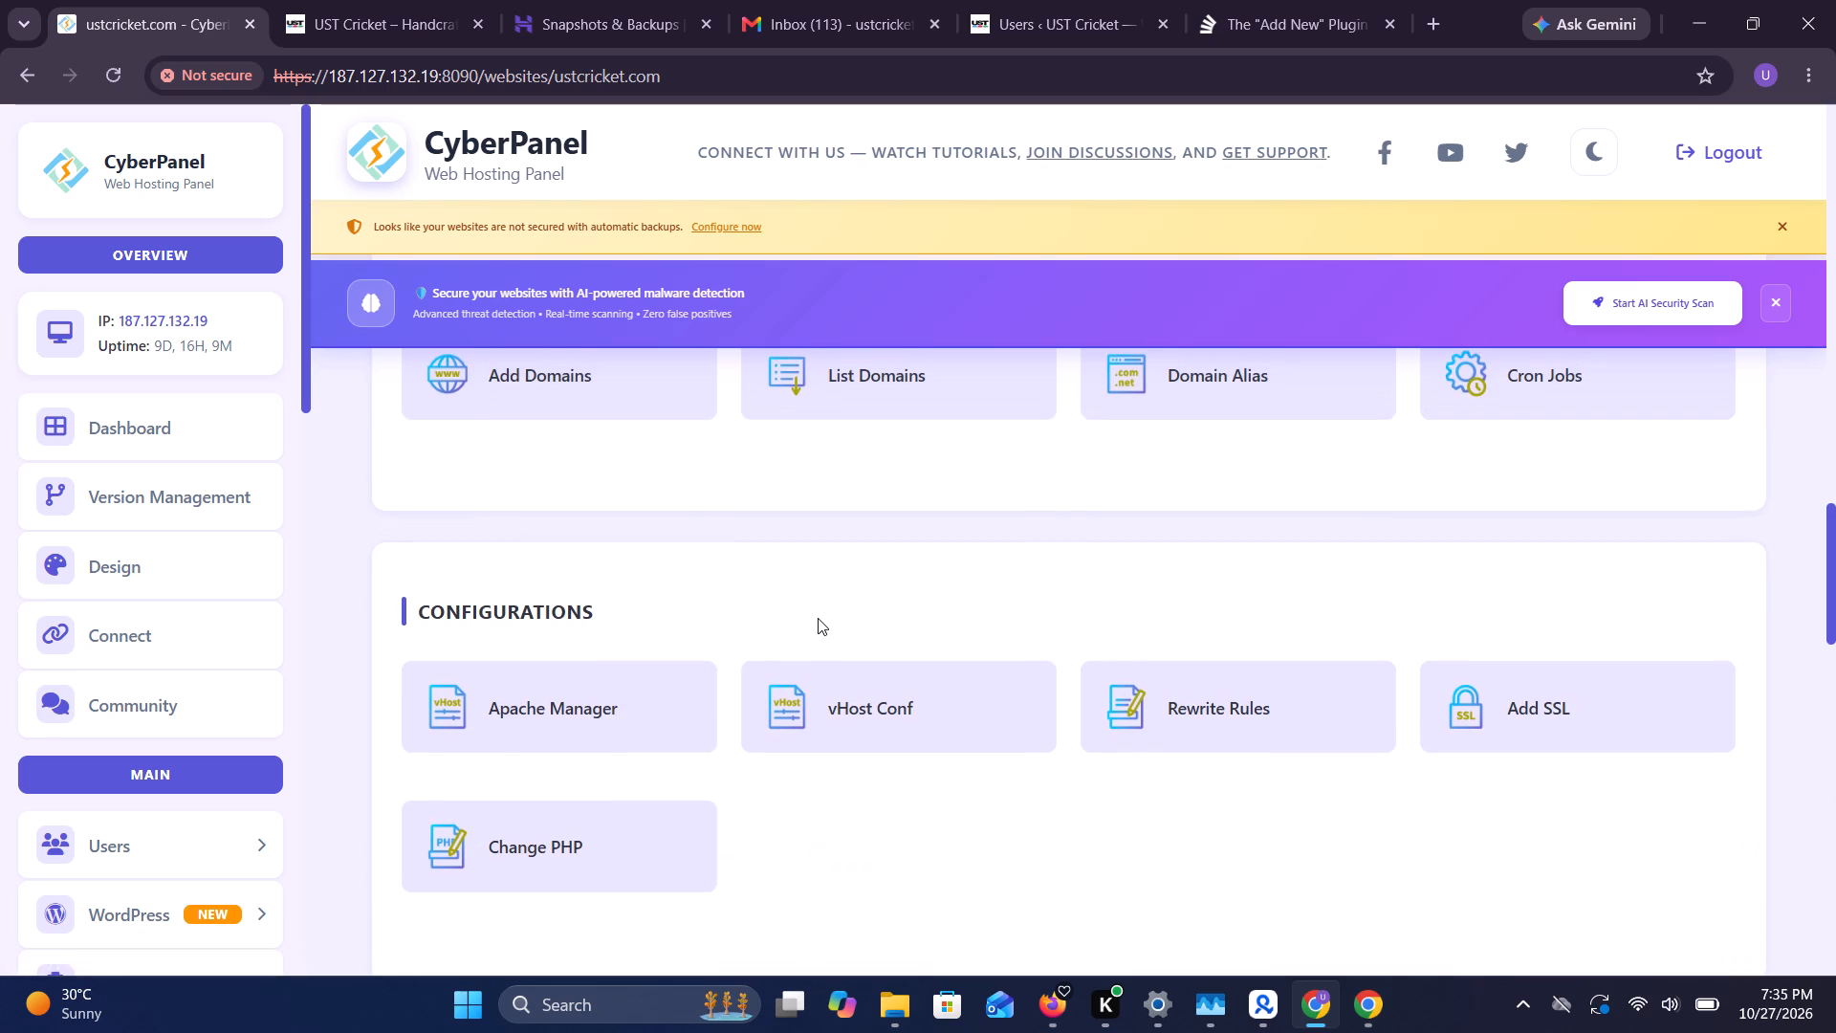
pyautogui.scroll(2, 818, 618)
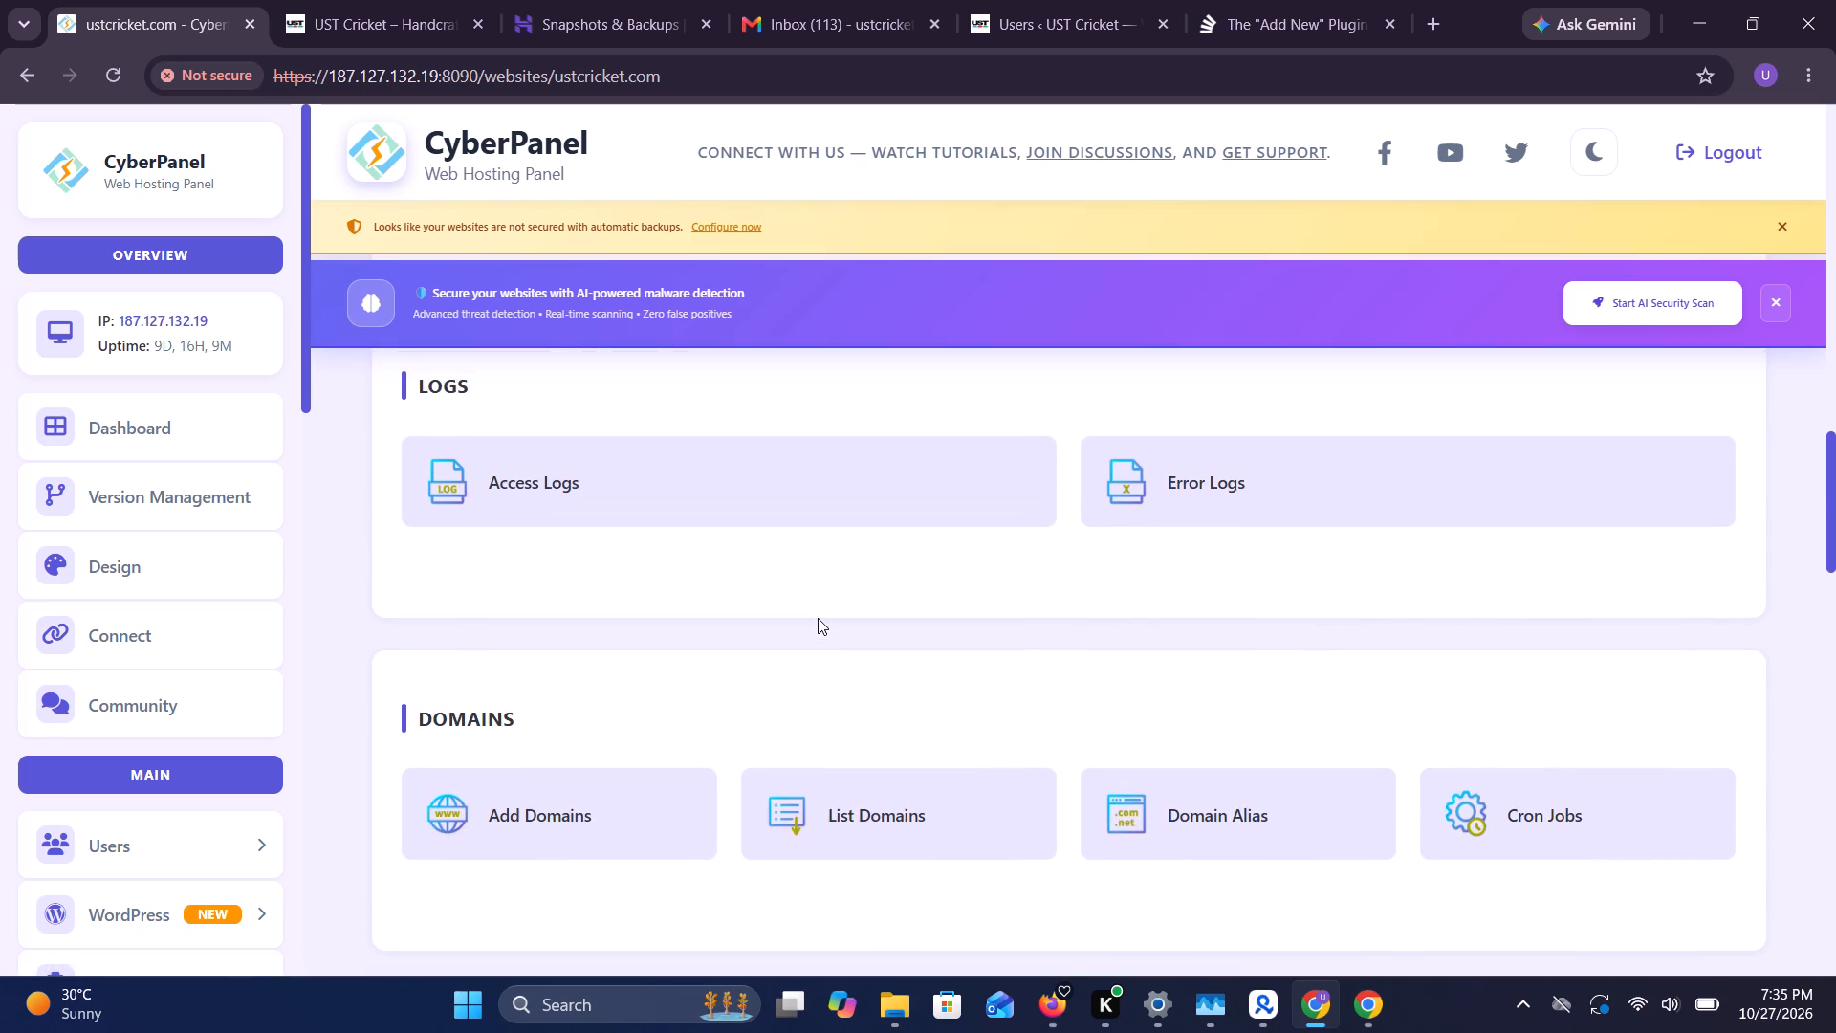
pyautogui.scroll(8, 818, 618)
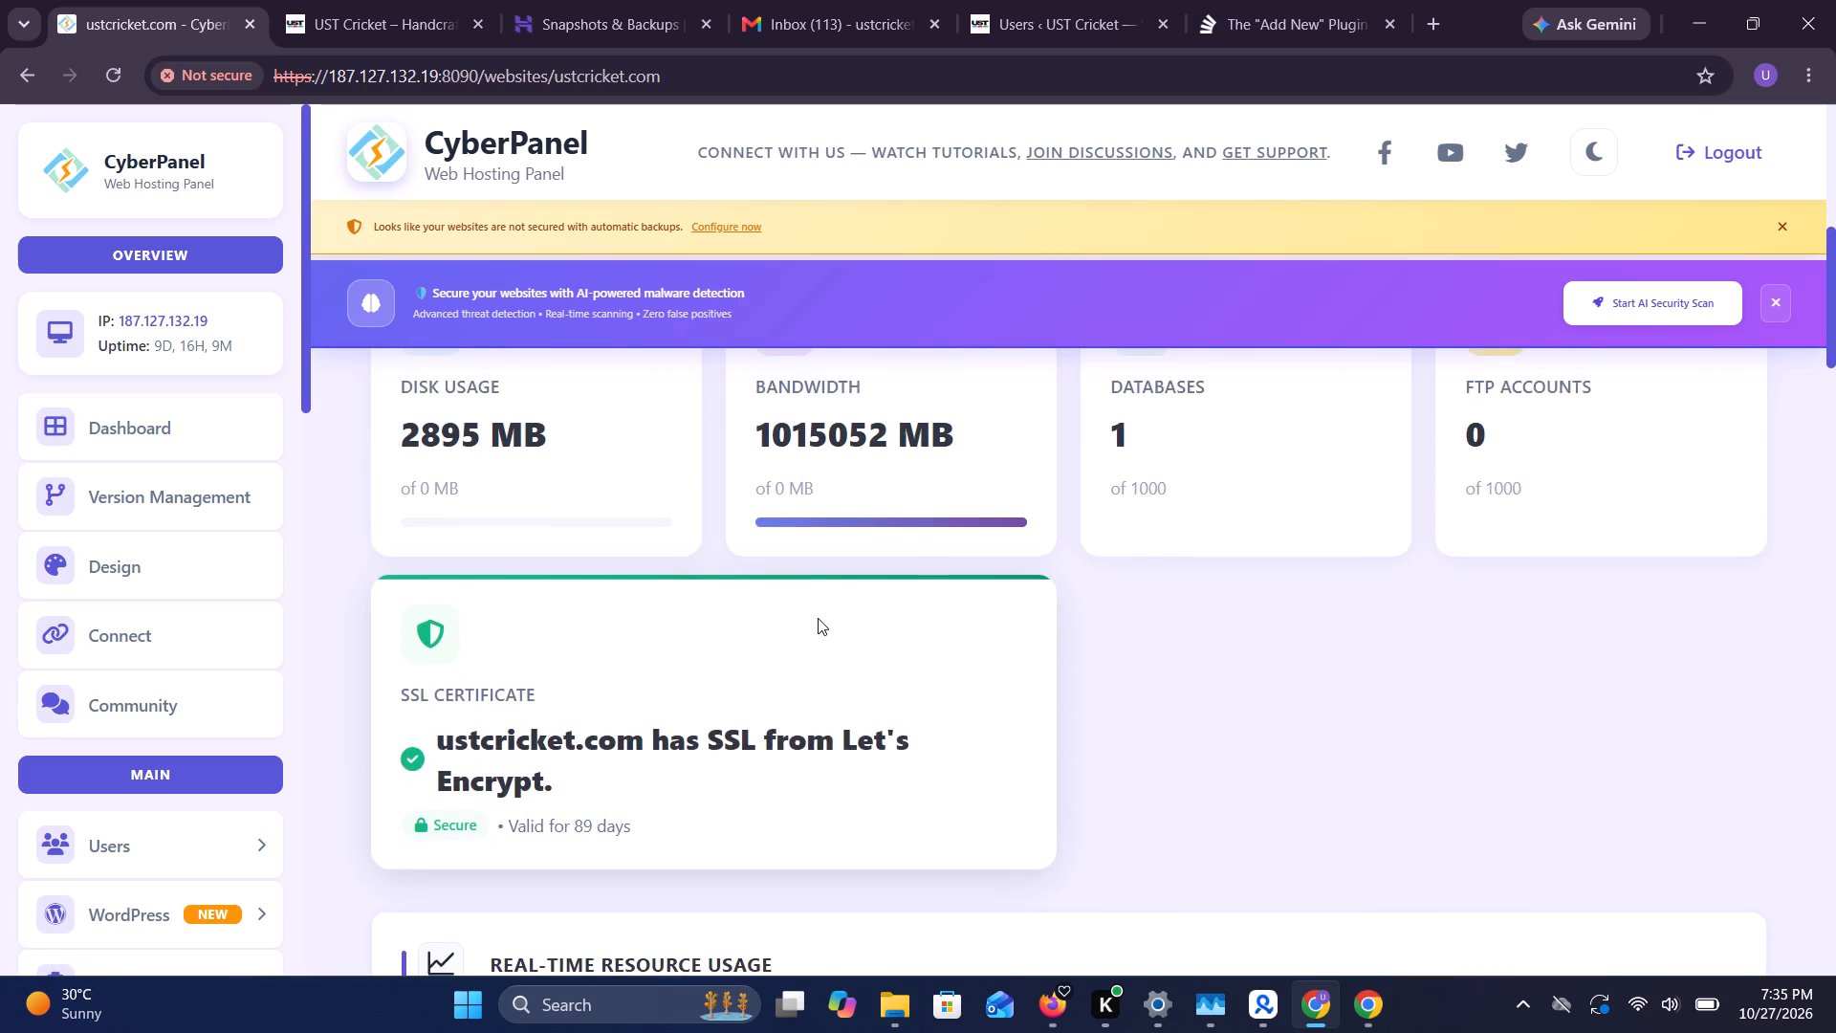
pyautogui.scroll(3, 818, 618)
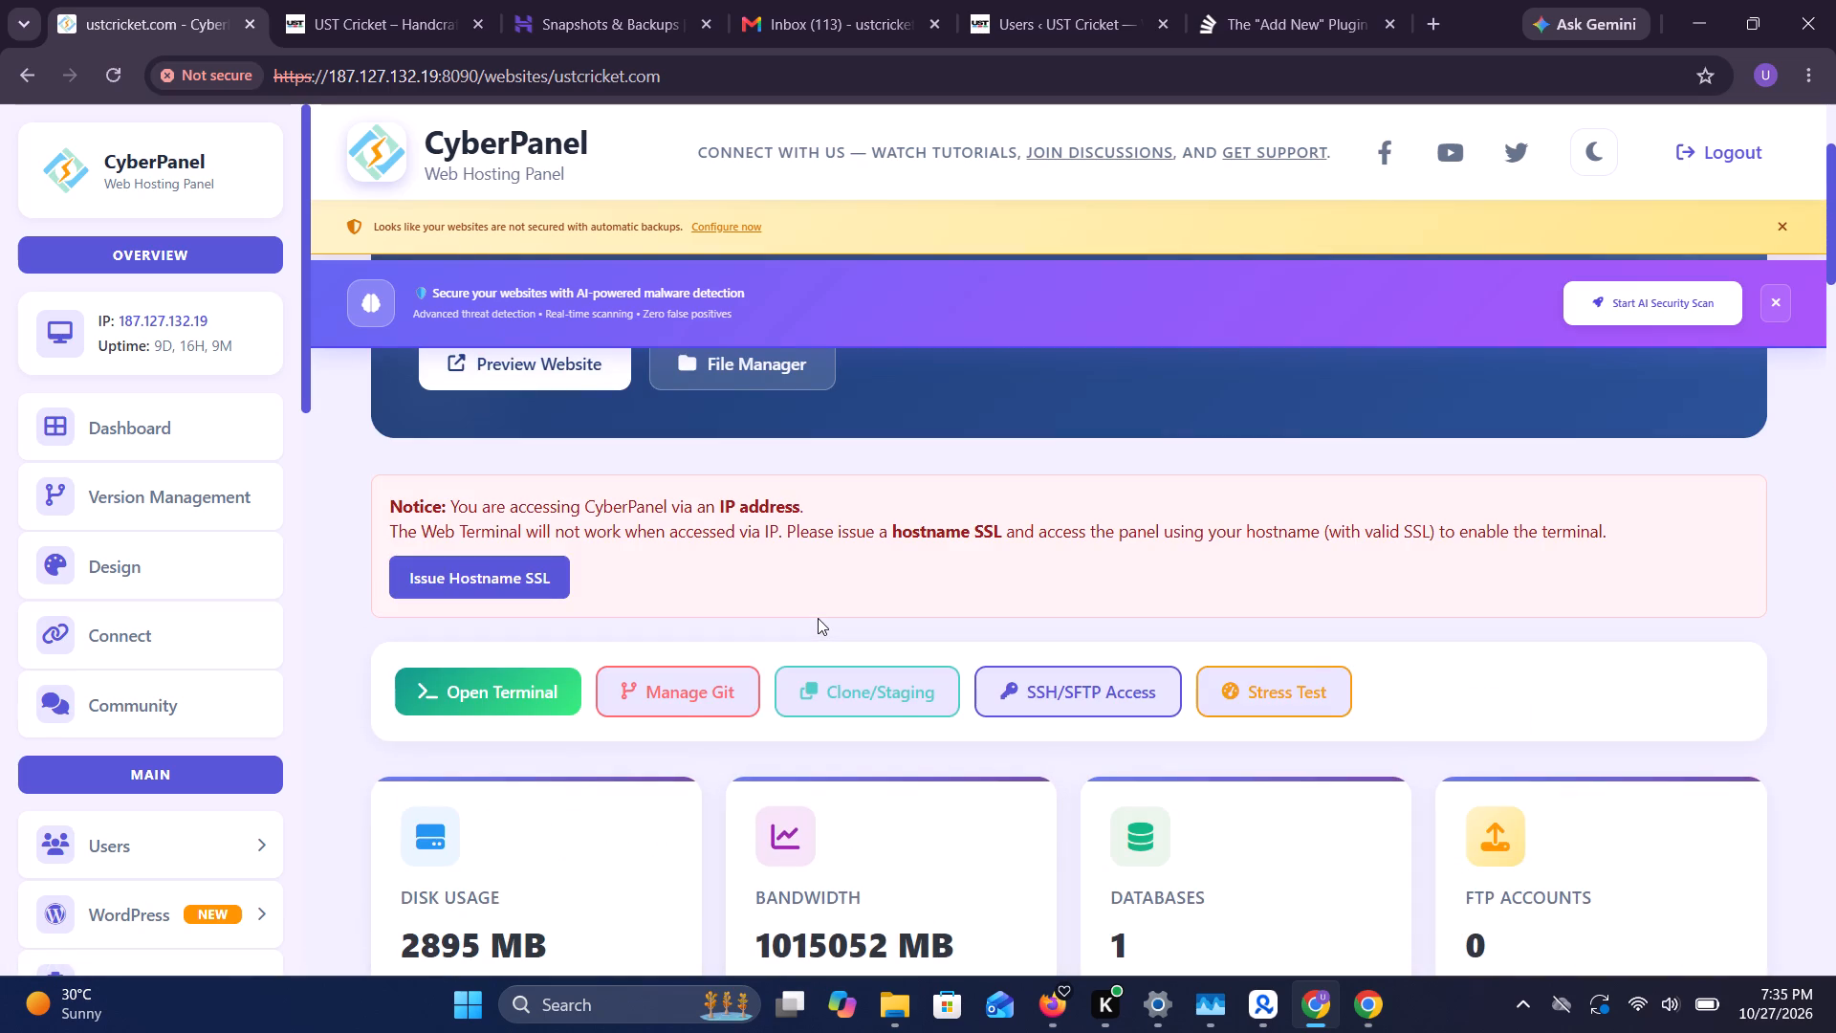
pyautogui.scroll(1, 818, 618)
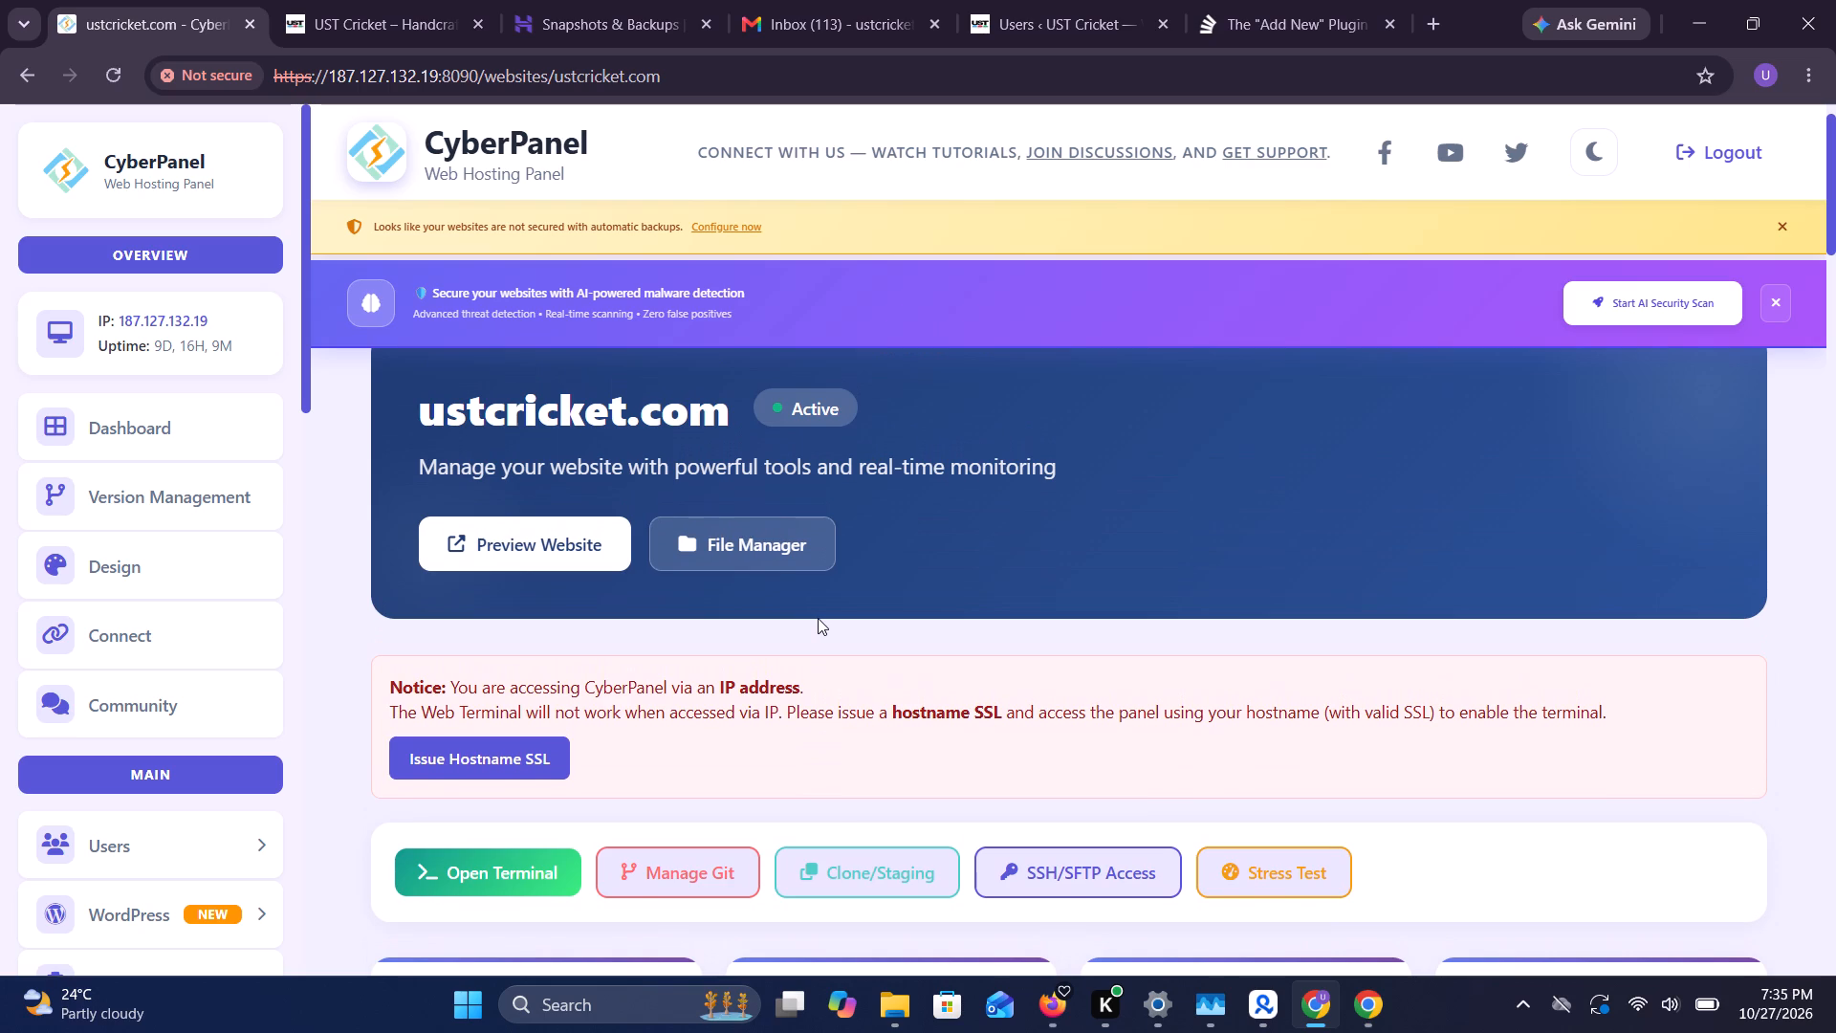
pyautogui.scroll(1, 818, 618)
# List the database accounts that belong to the ustcricket.com domain.
pyautogui.scroll(-2, 208, 677)
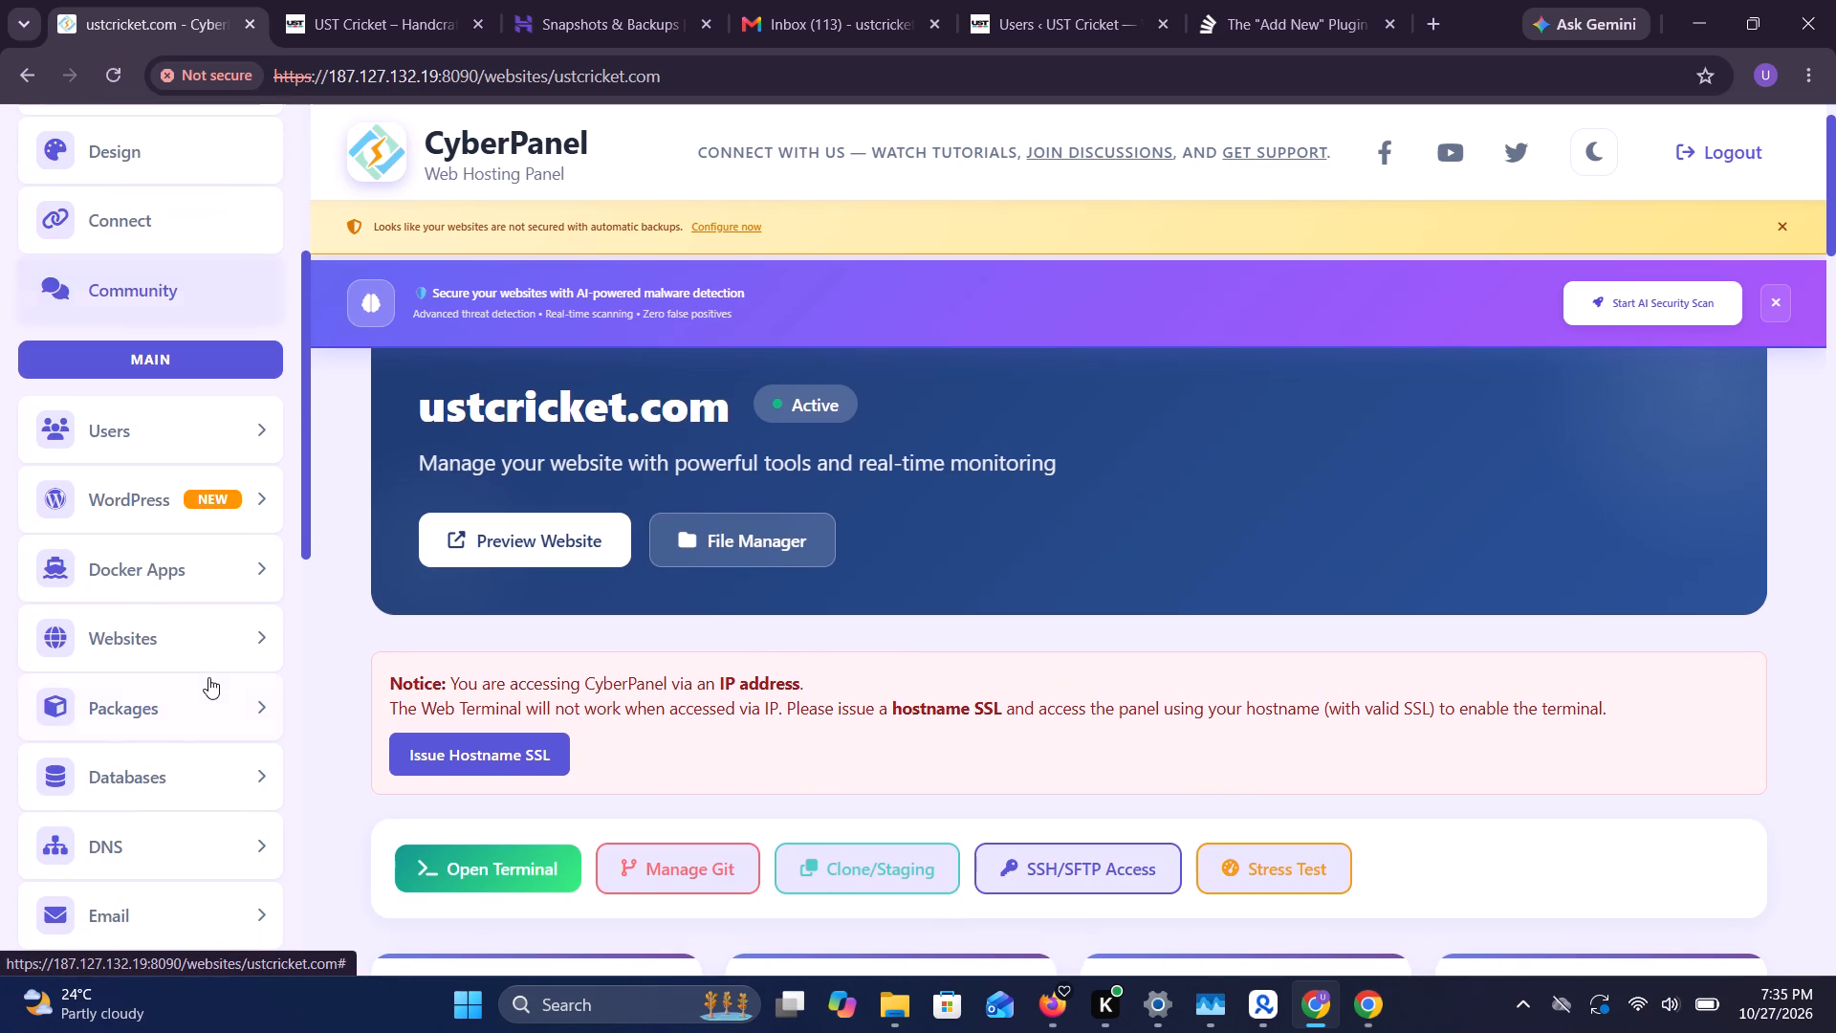
pyautogui.click(204, 663)
pyautogui.scroll(-2, 204, 663)
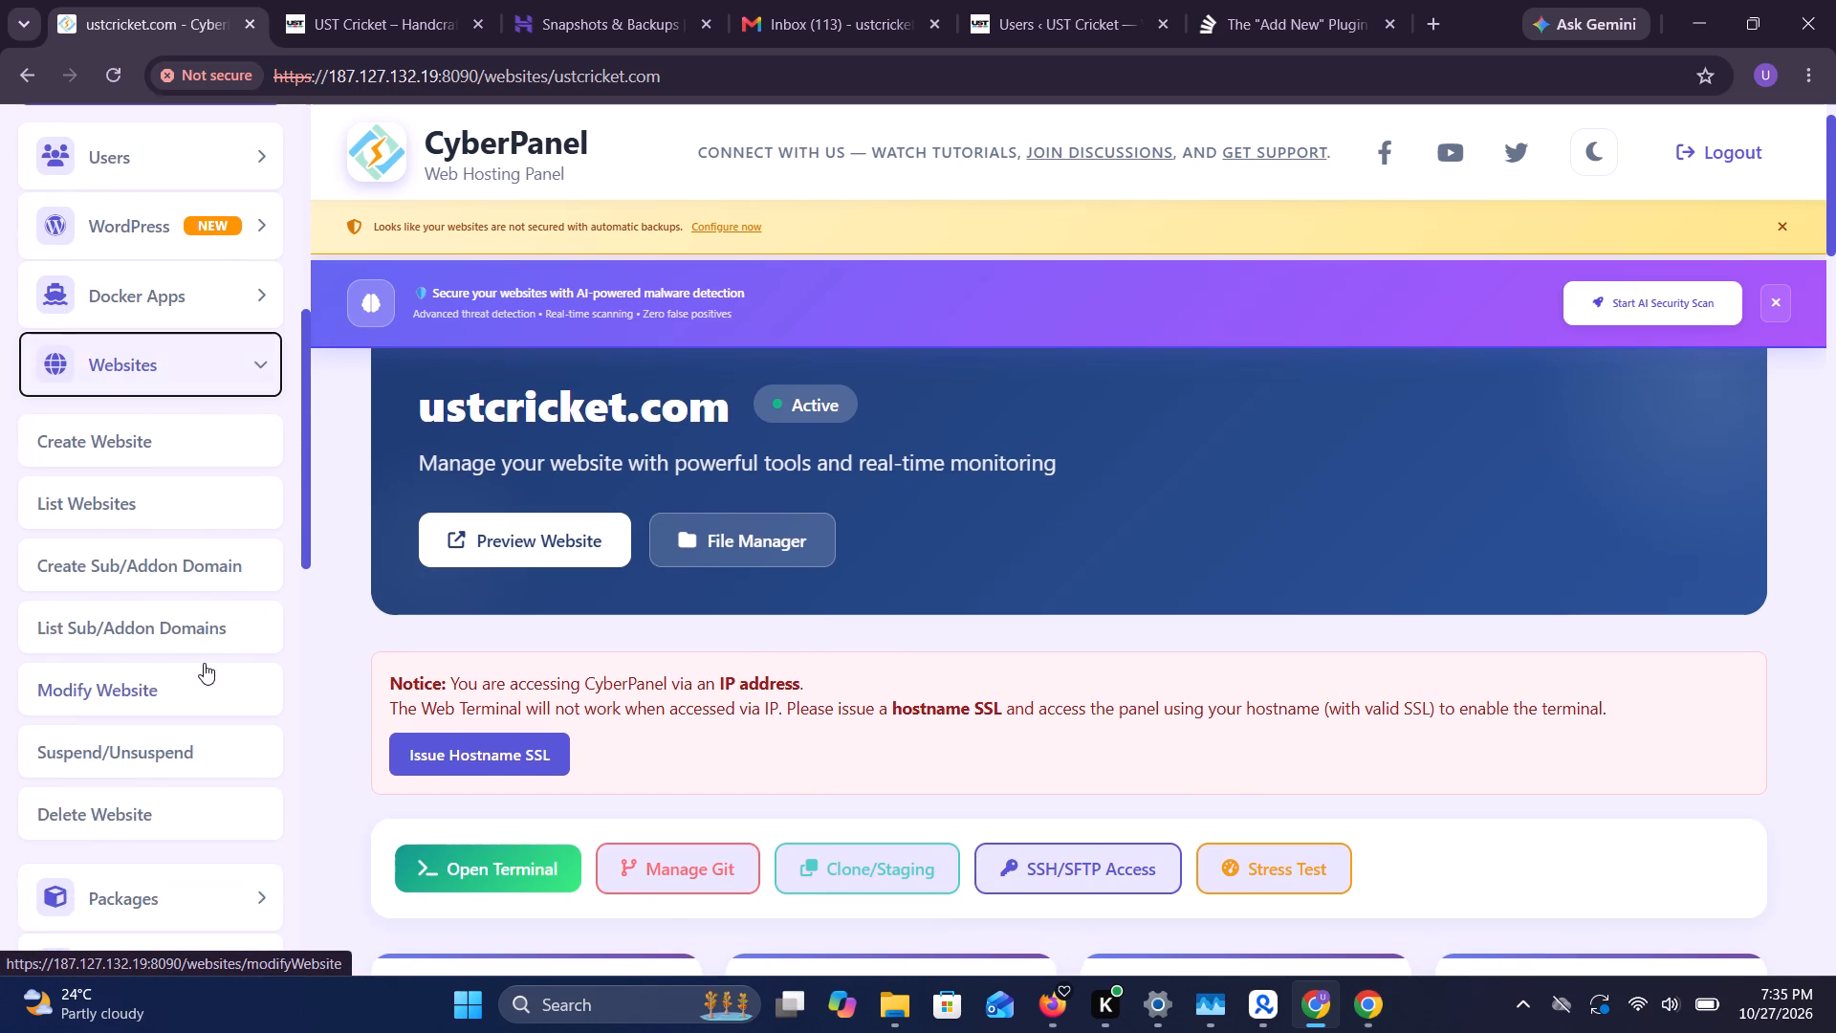
pyautogui.scroll(-2, 204, 663)
pyautogui.click(204, 663)
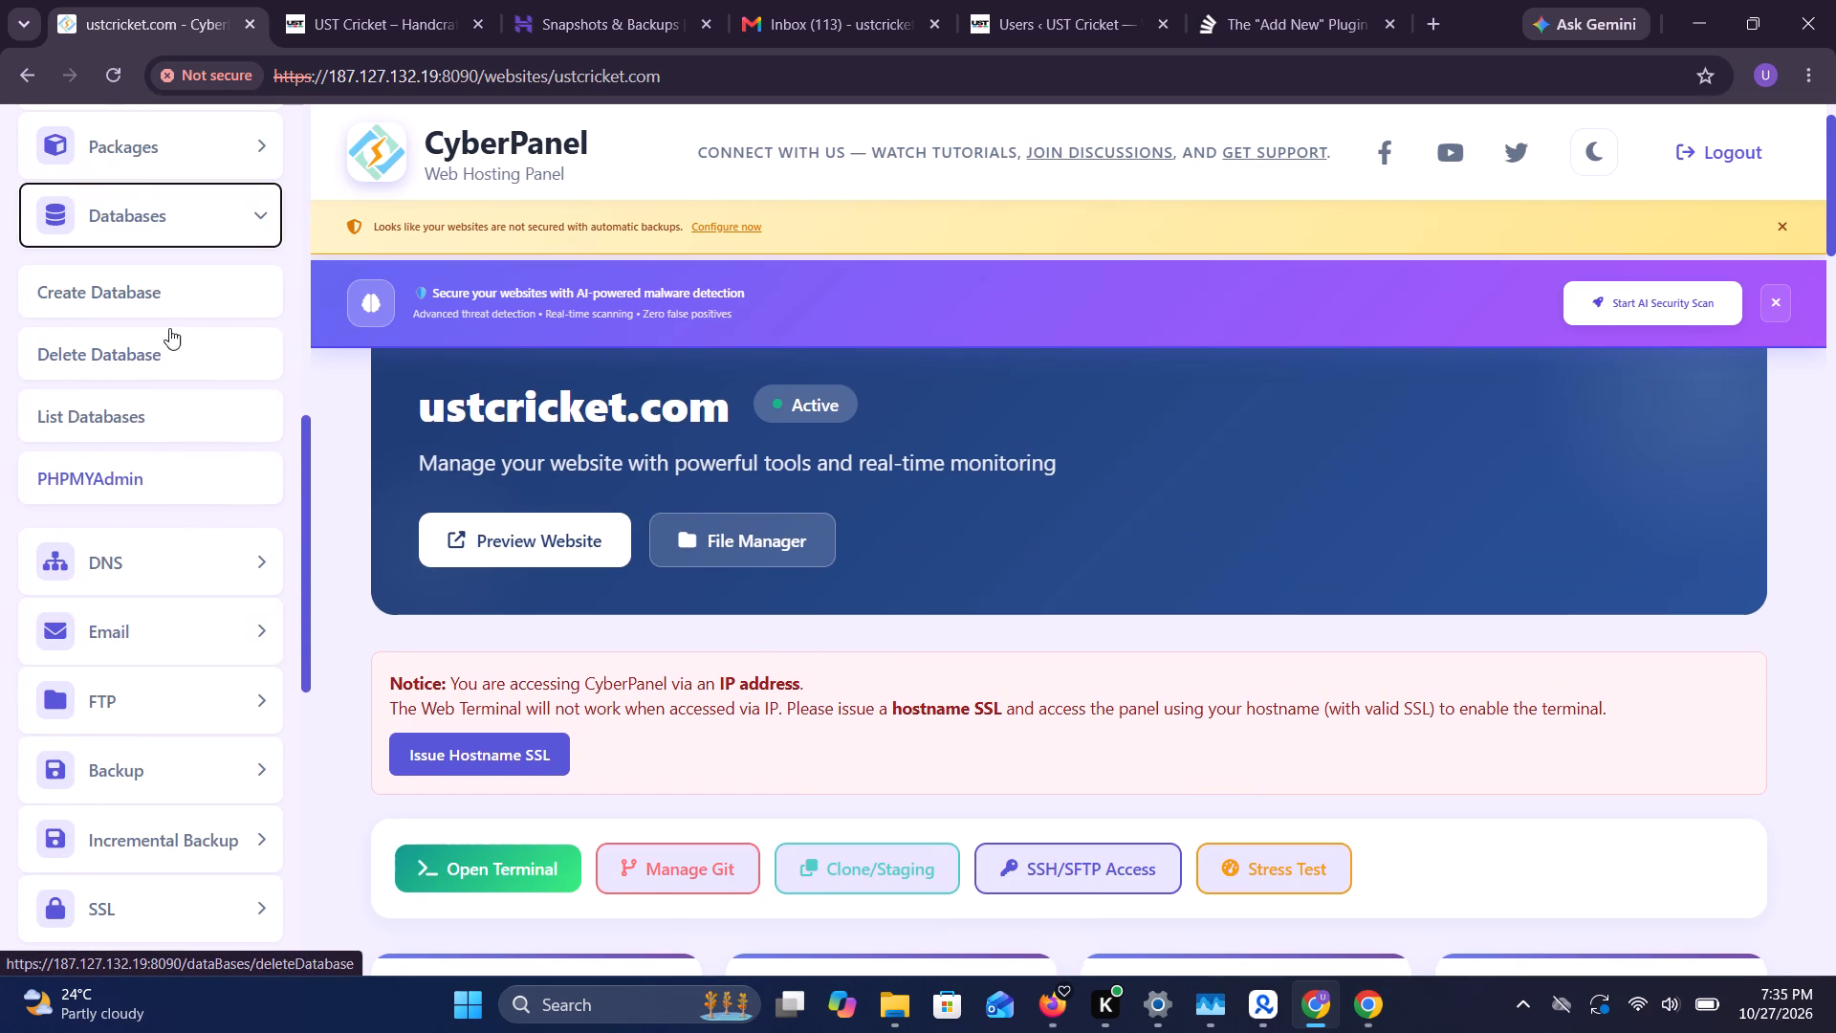
pyautogui.click(142, 403)
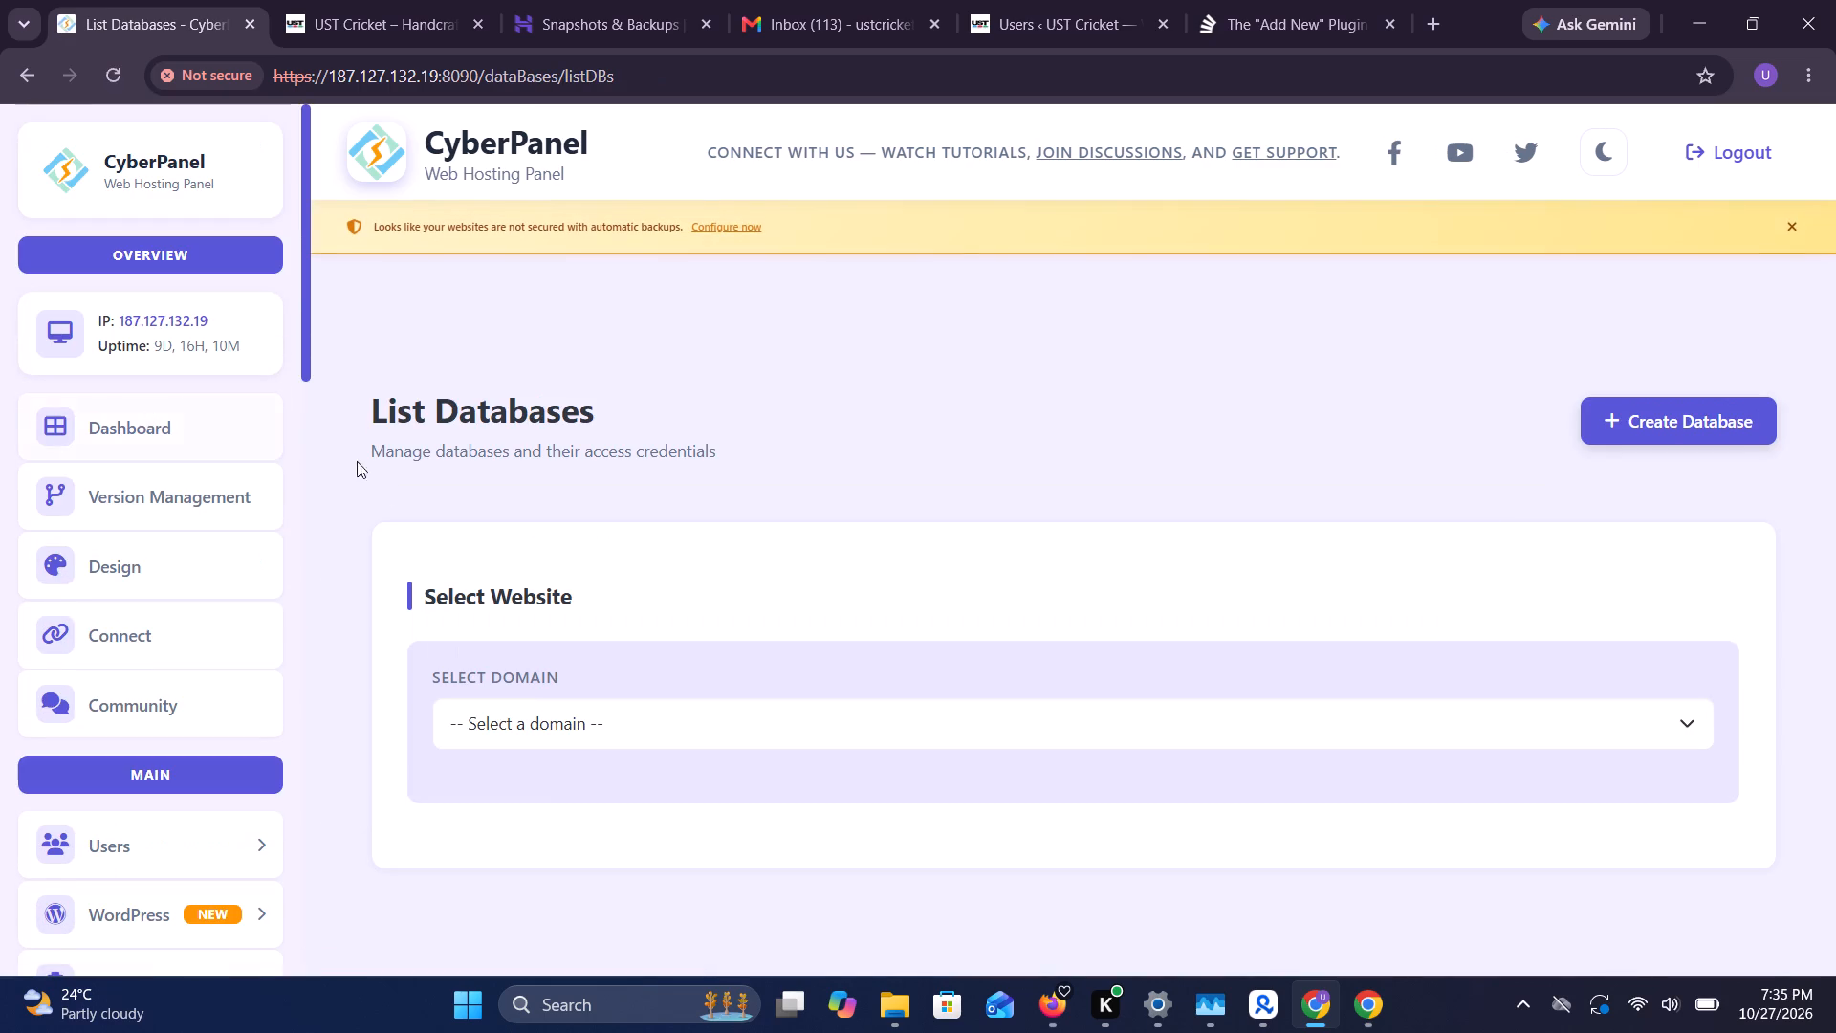
pyautogui.click(542, 793)
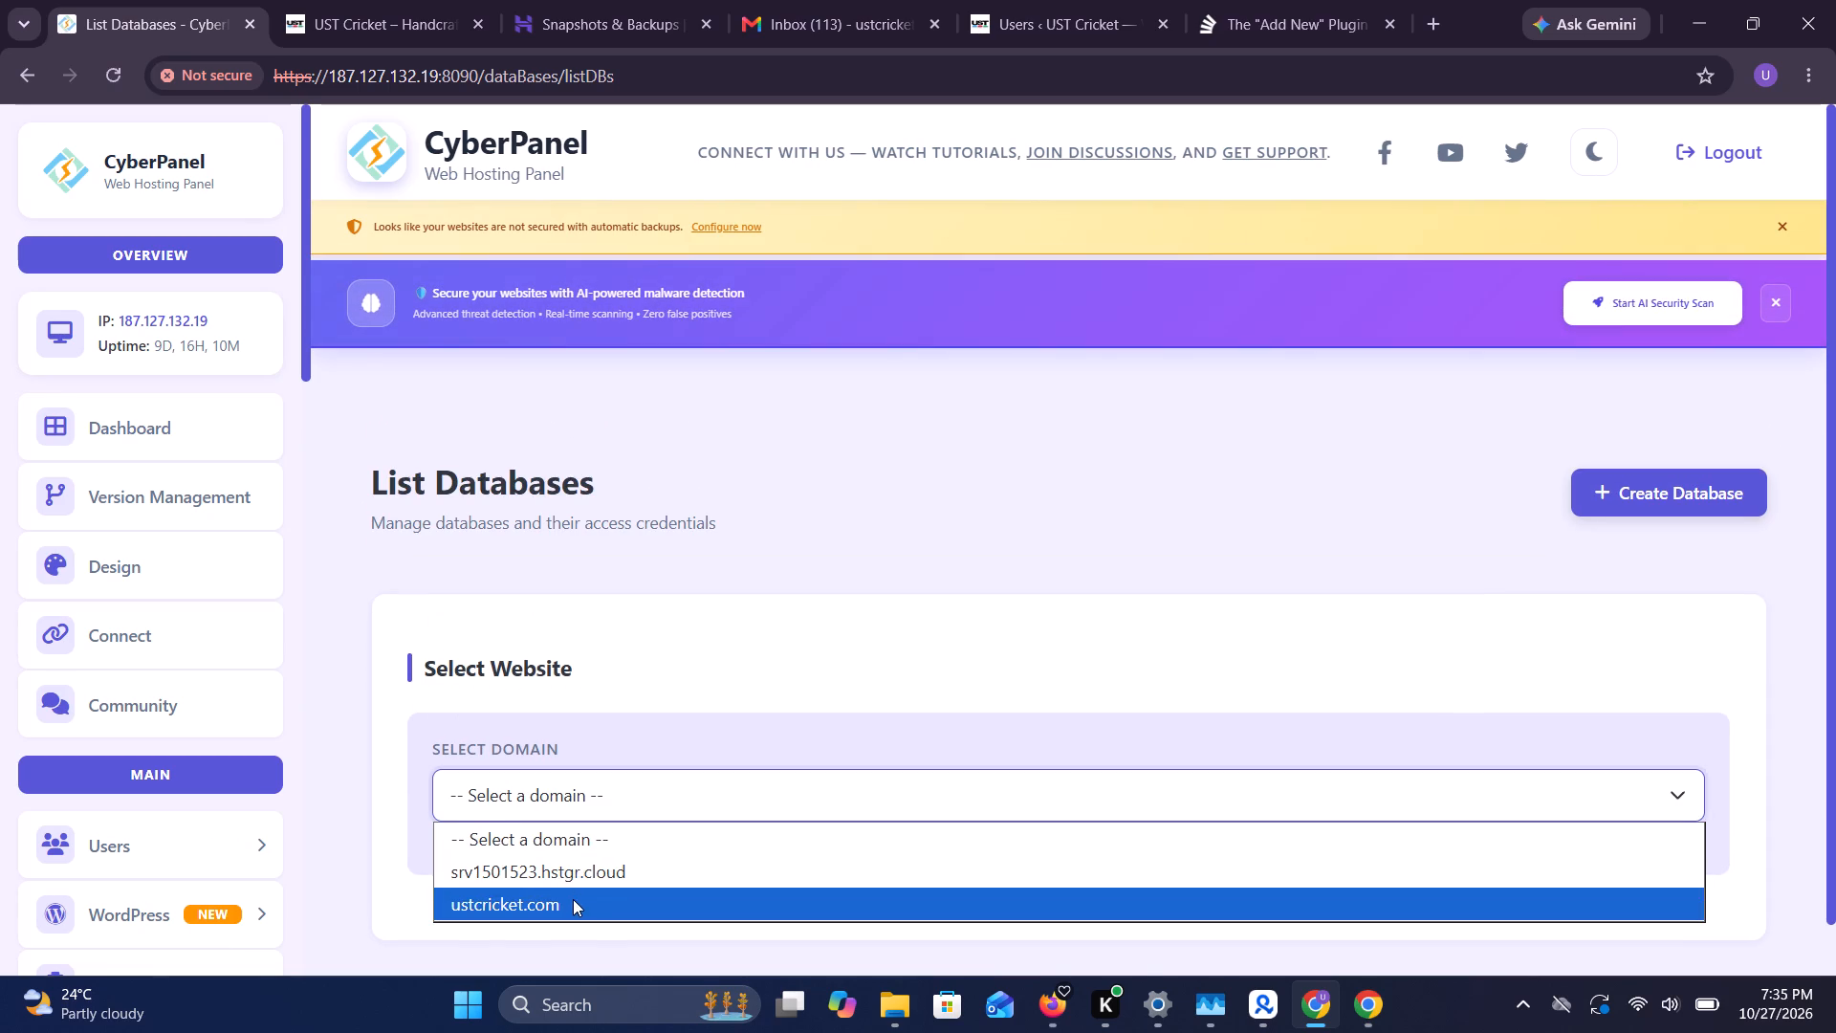
pyautogui.click(573, 899)
pyautogui.scroll(-3, 573, 899)
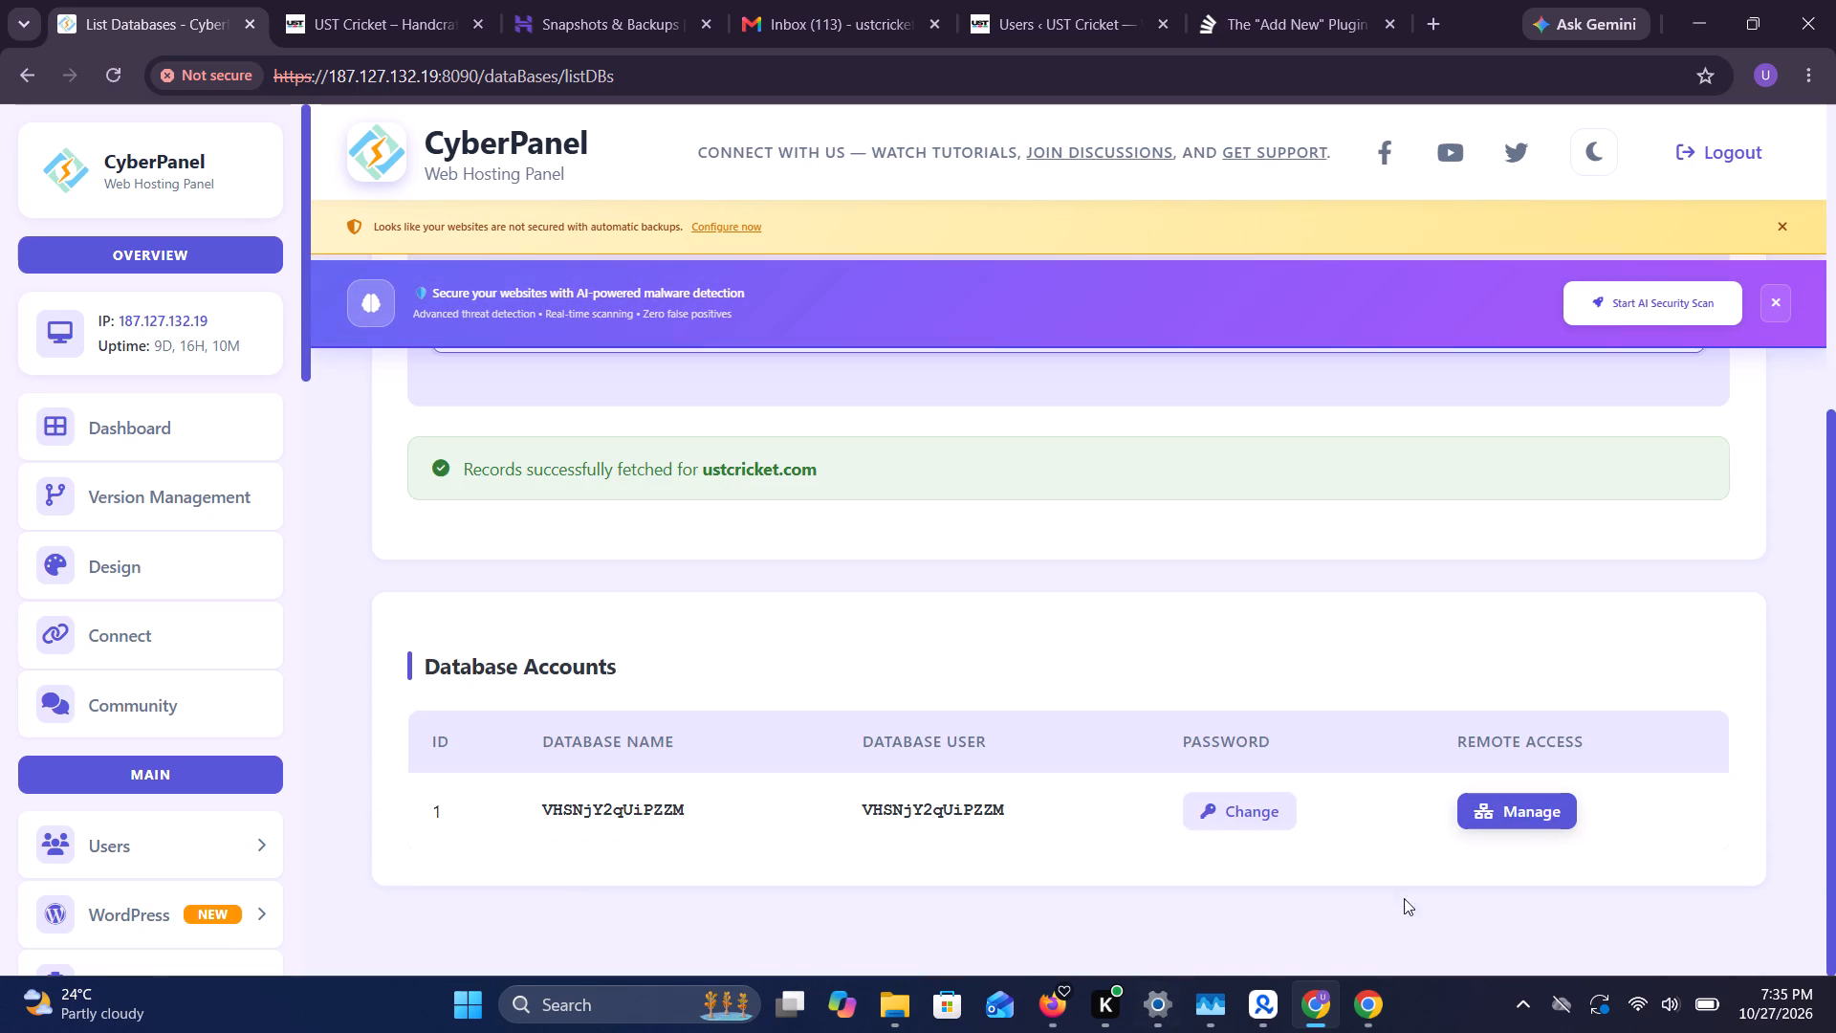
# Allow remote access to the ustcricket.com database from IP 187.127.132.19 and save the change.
pyautogui.click(1497, 811)
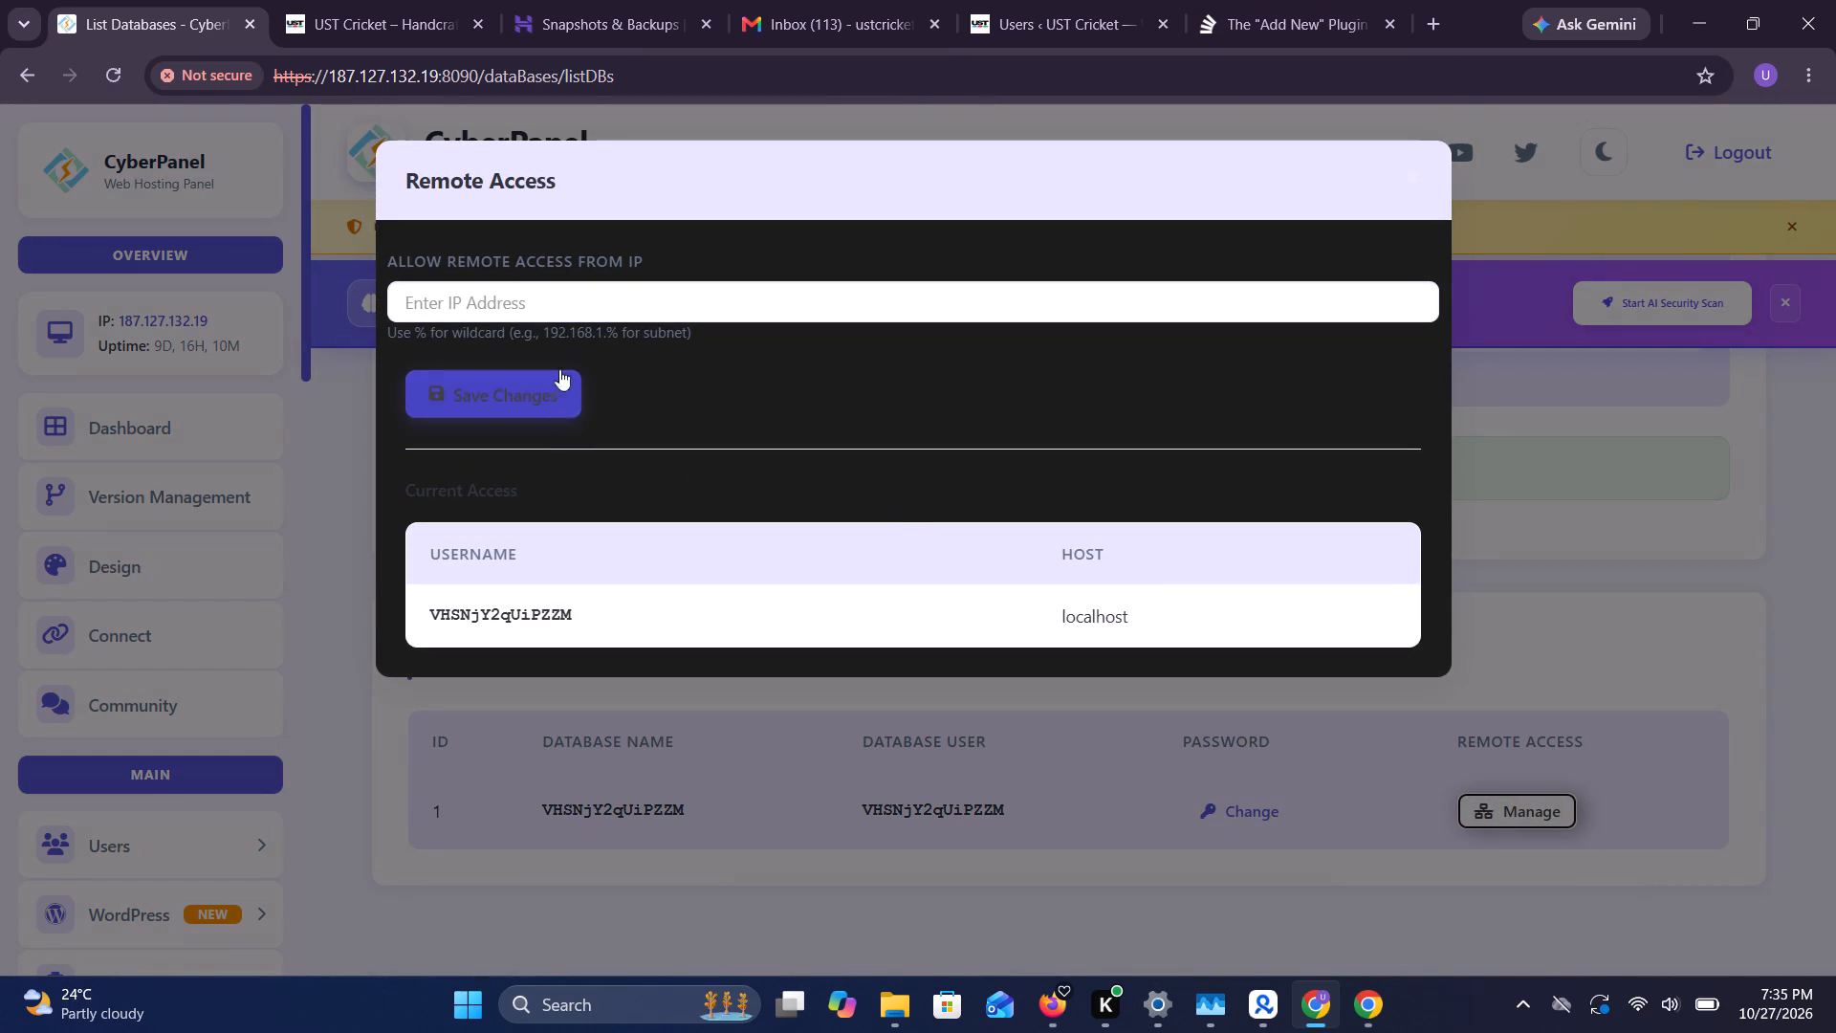
pyautogui.click(594, 300)
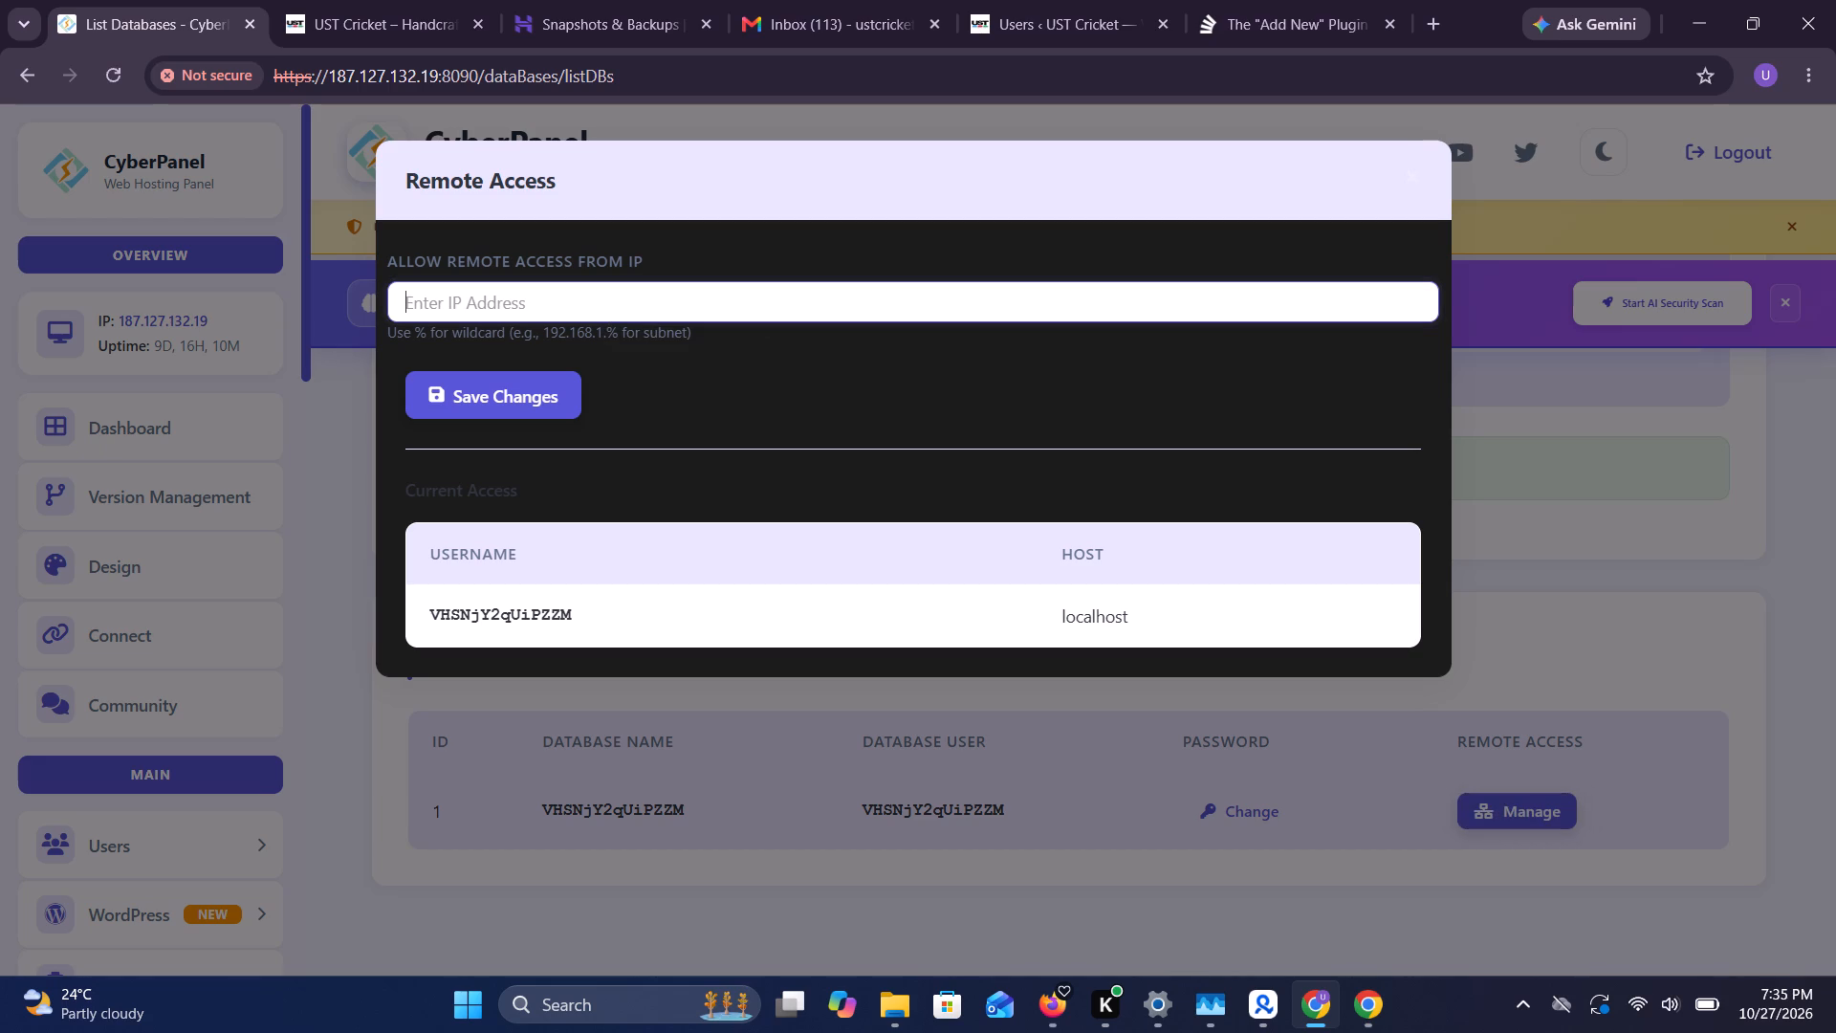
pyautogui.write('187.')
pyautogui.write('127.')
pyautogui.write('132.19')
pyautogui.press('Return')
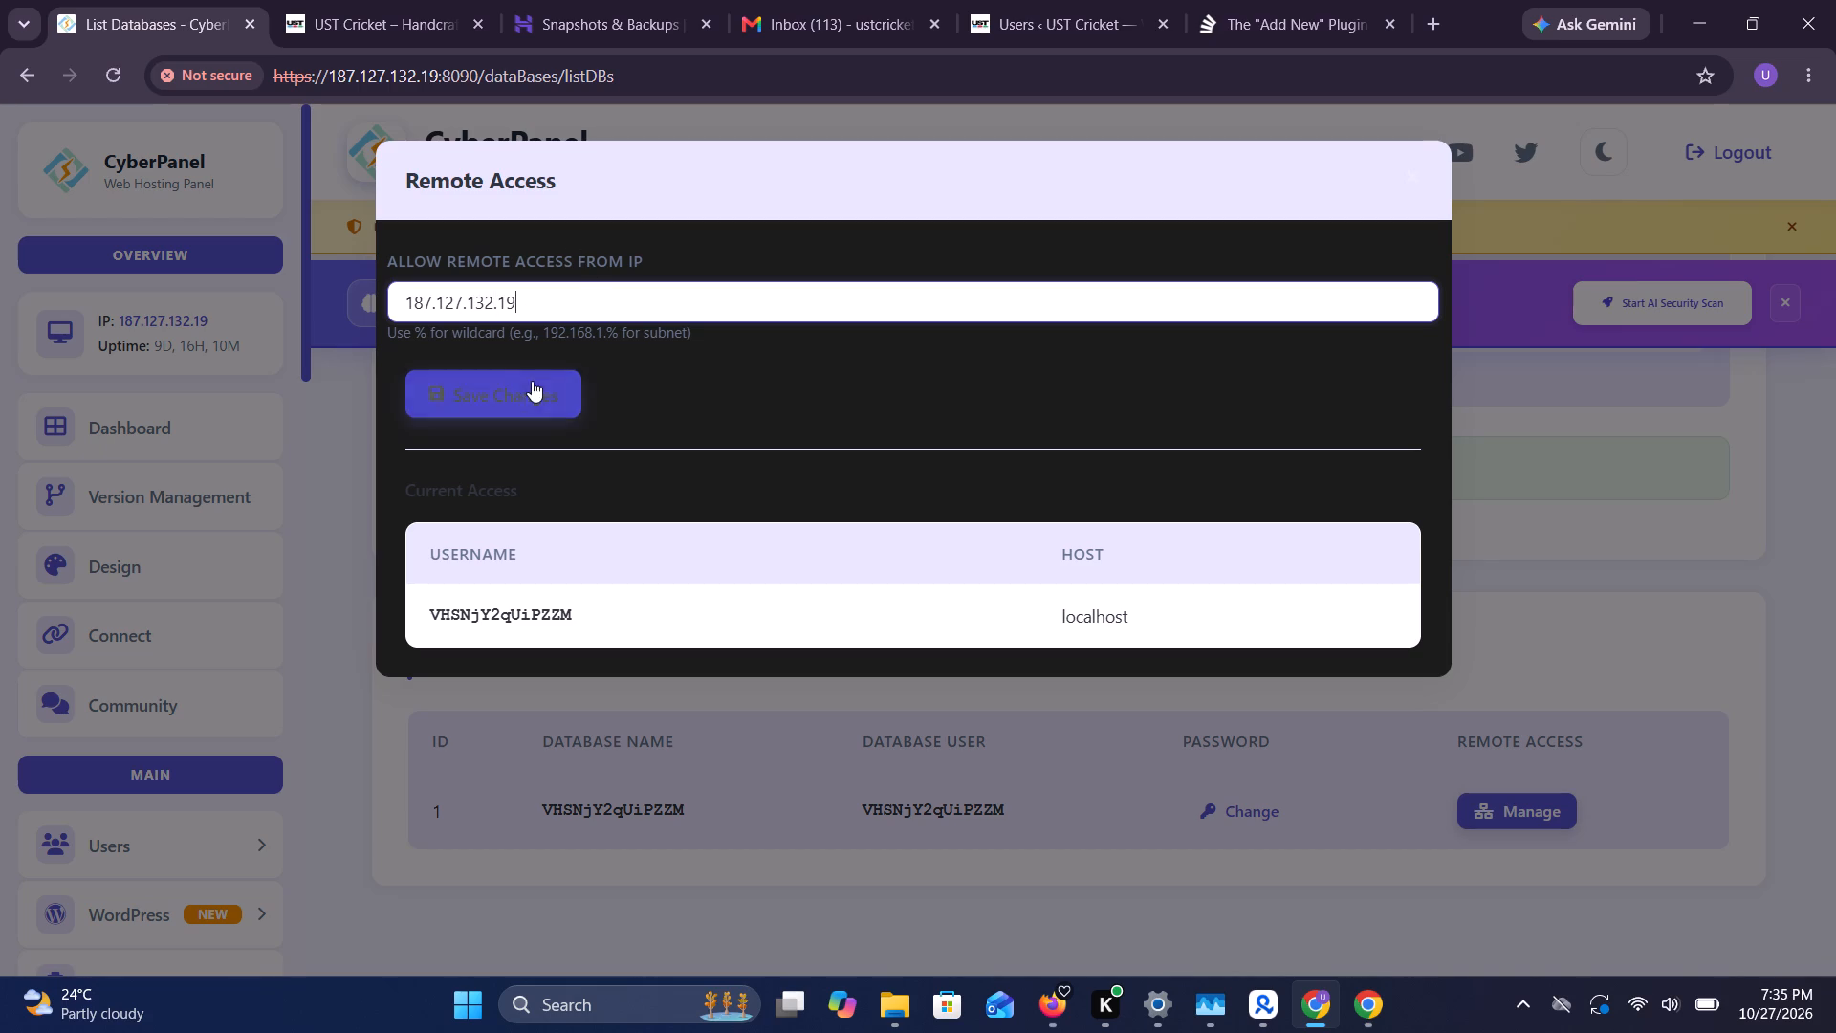
pyautogui.click(532, 381)
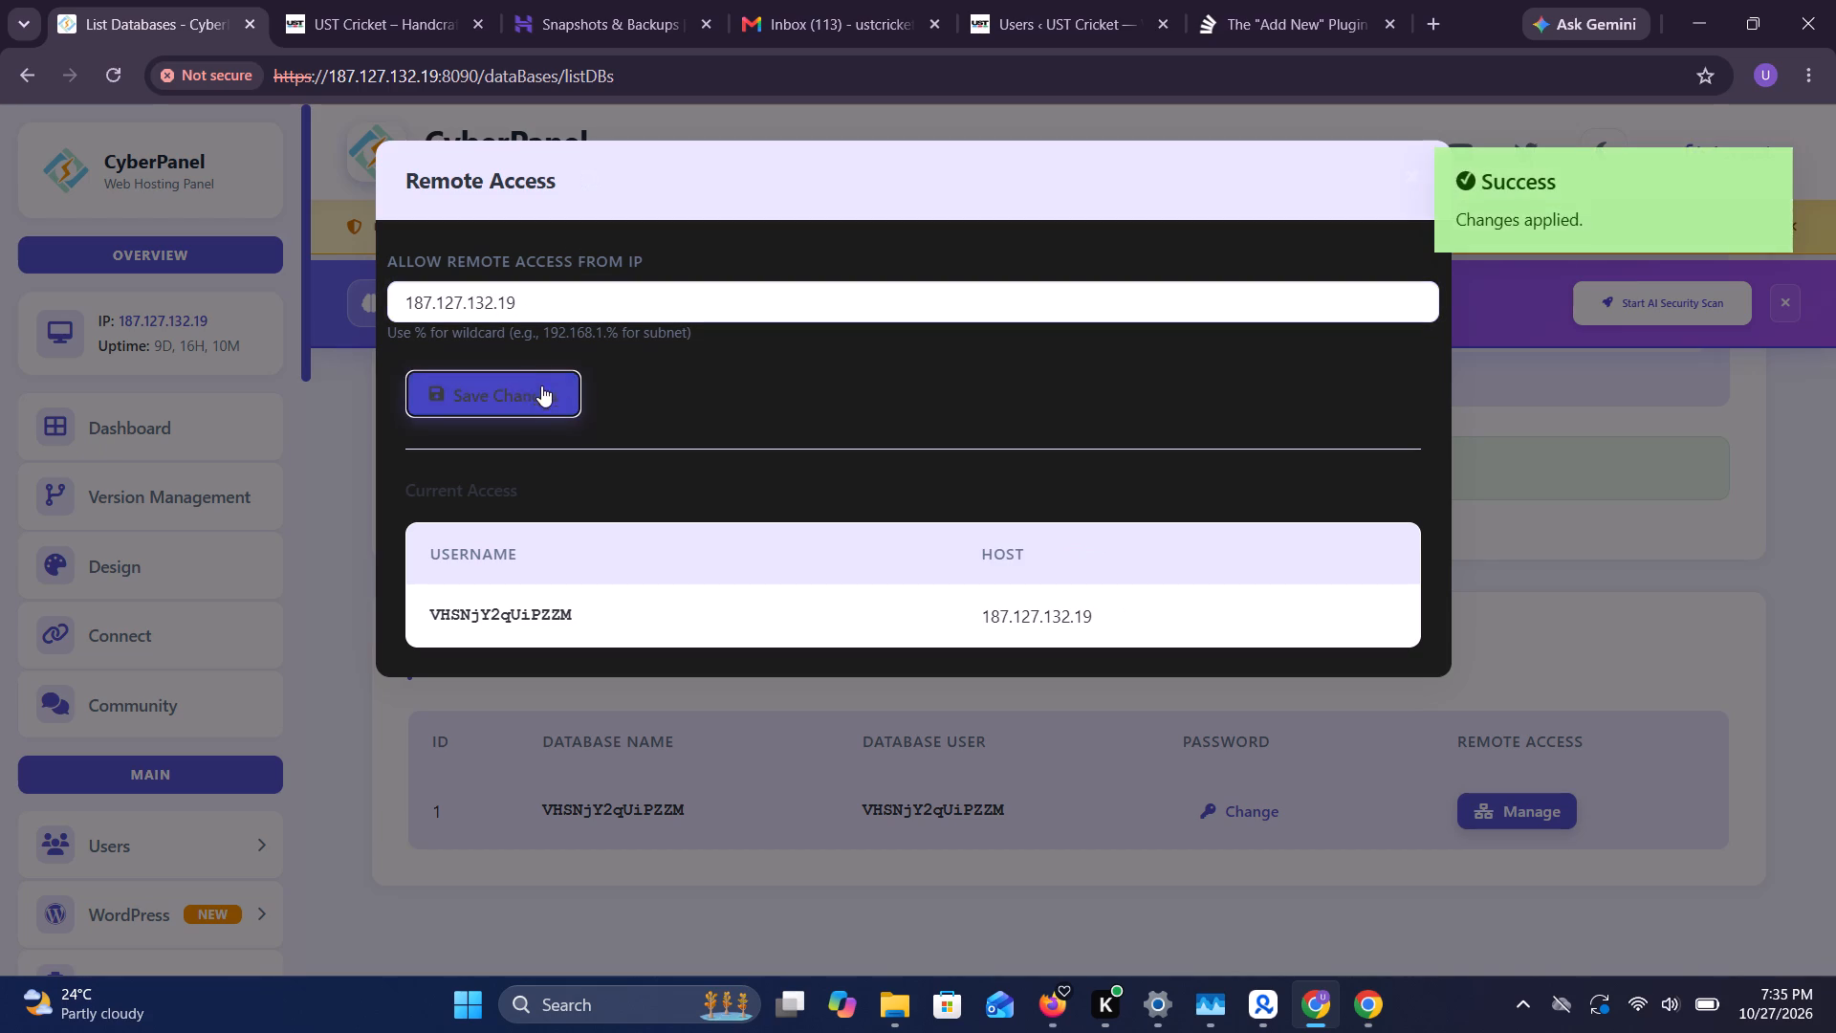
pyautogui.click(1587, 480)
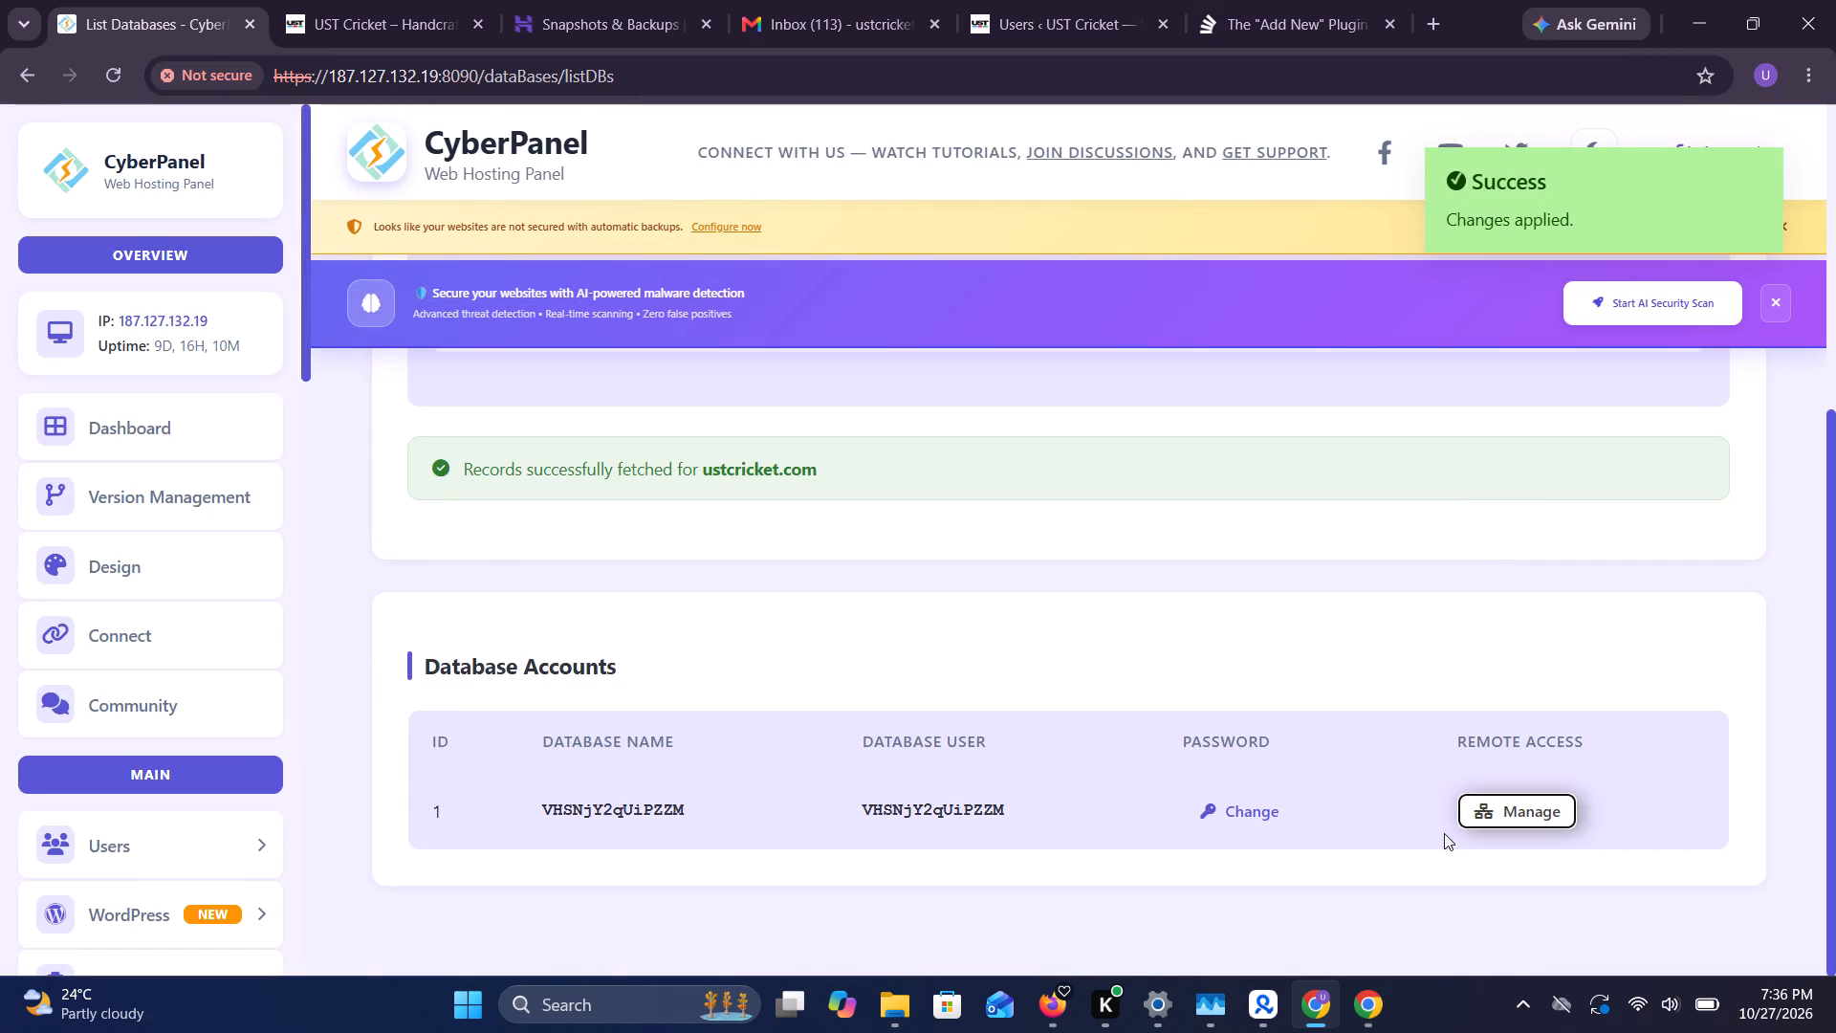
pyautogui.click(1494, 802)
pyautogui.click(1395, 740)
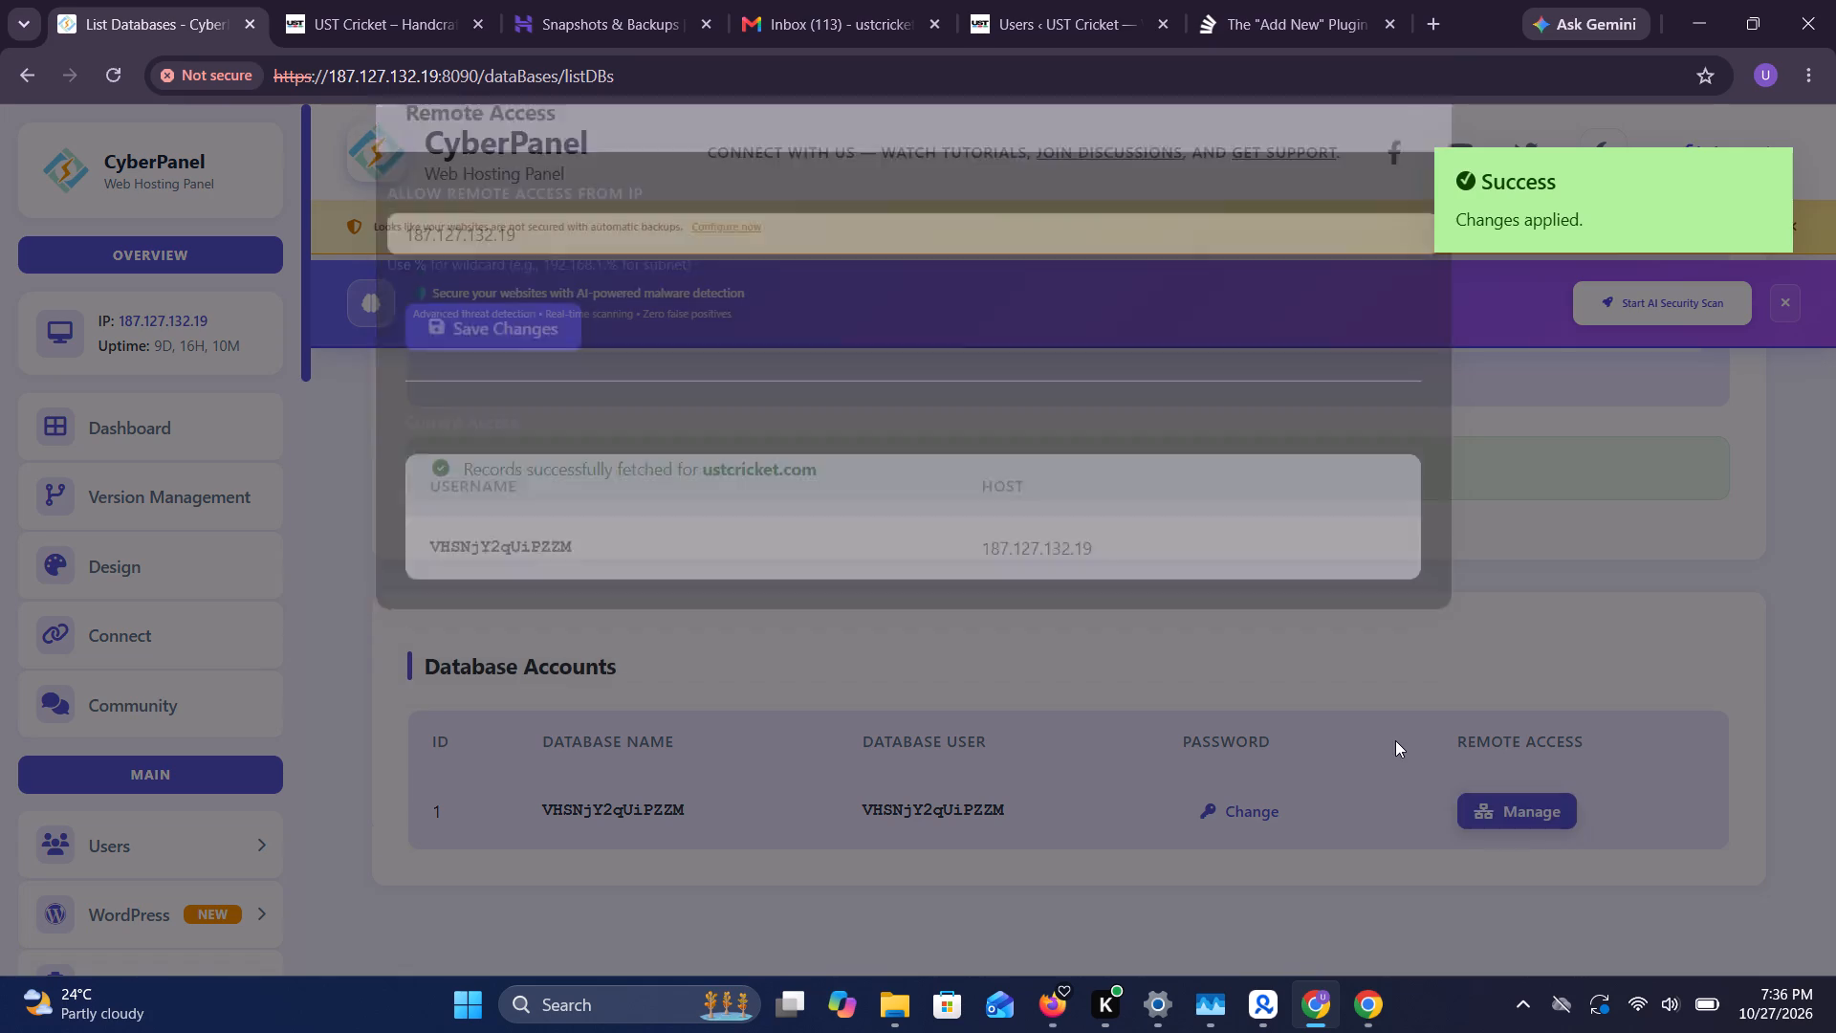
# Open phpMyAdmin from the database tools.
pyautogui.scroll(-1, 1395, 740)
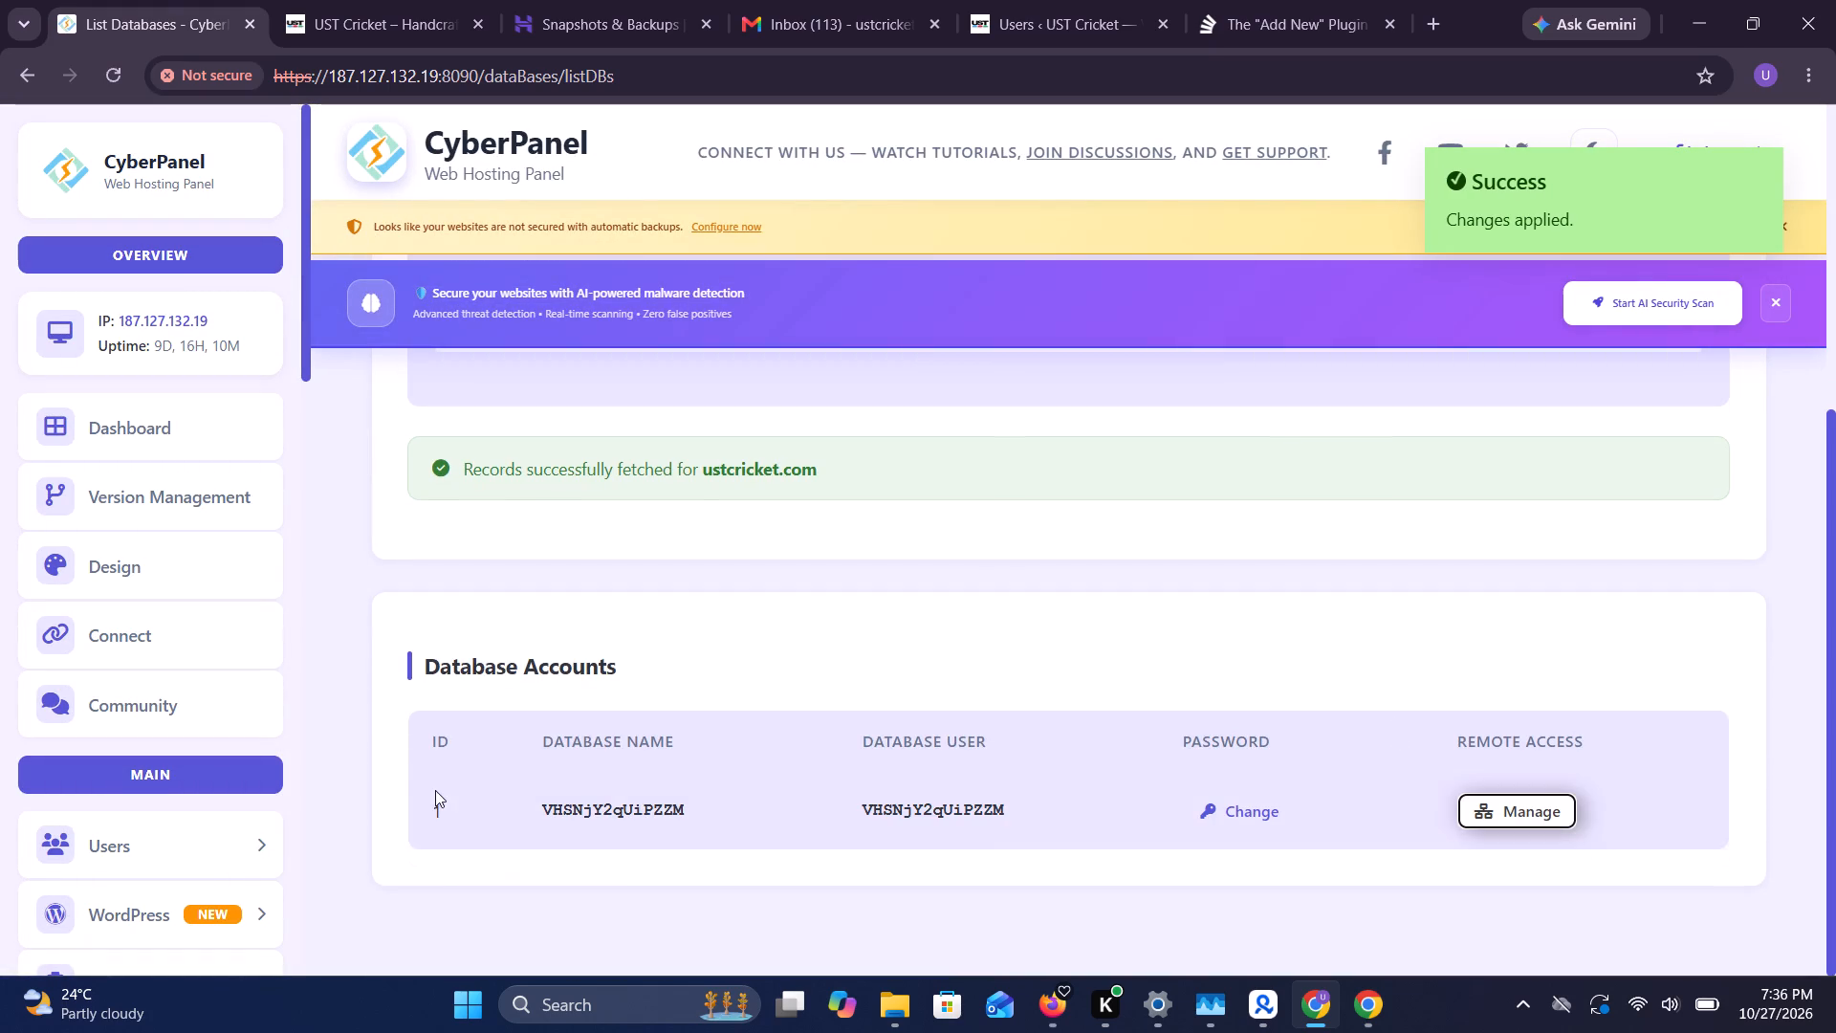
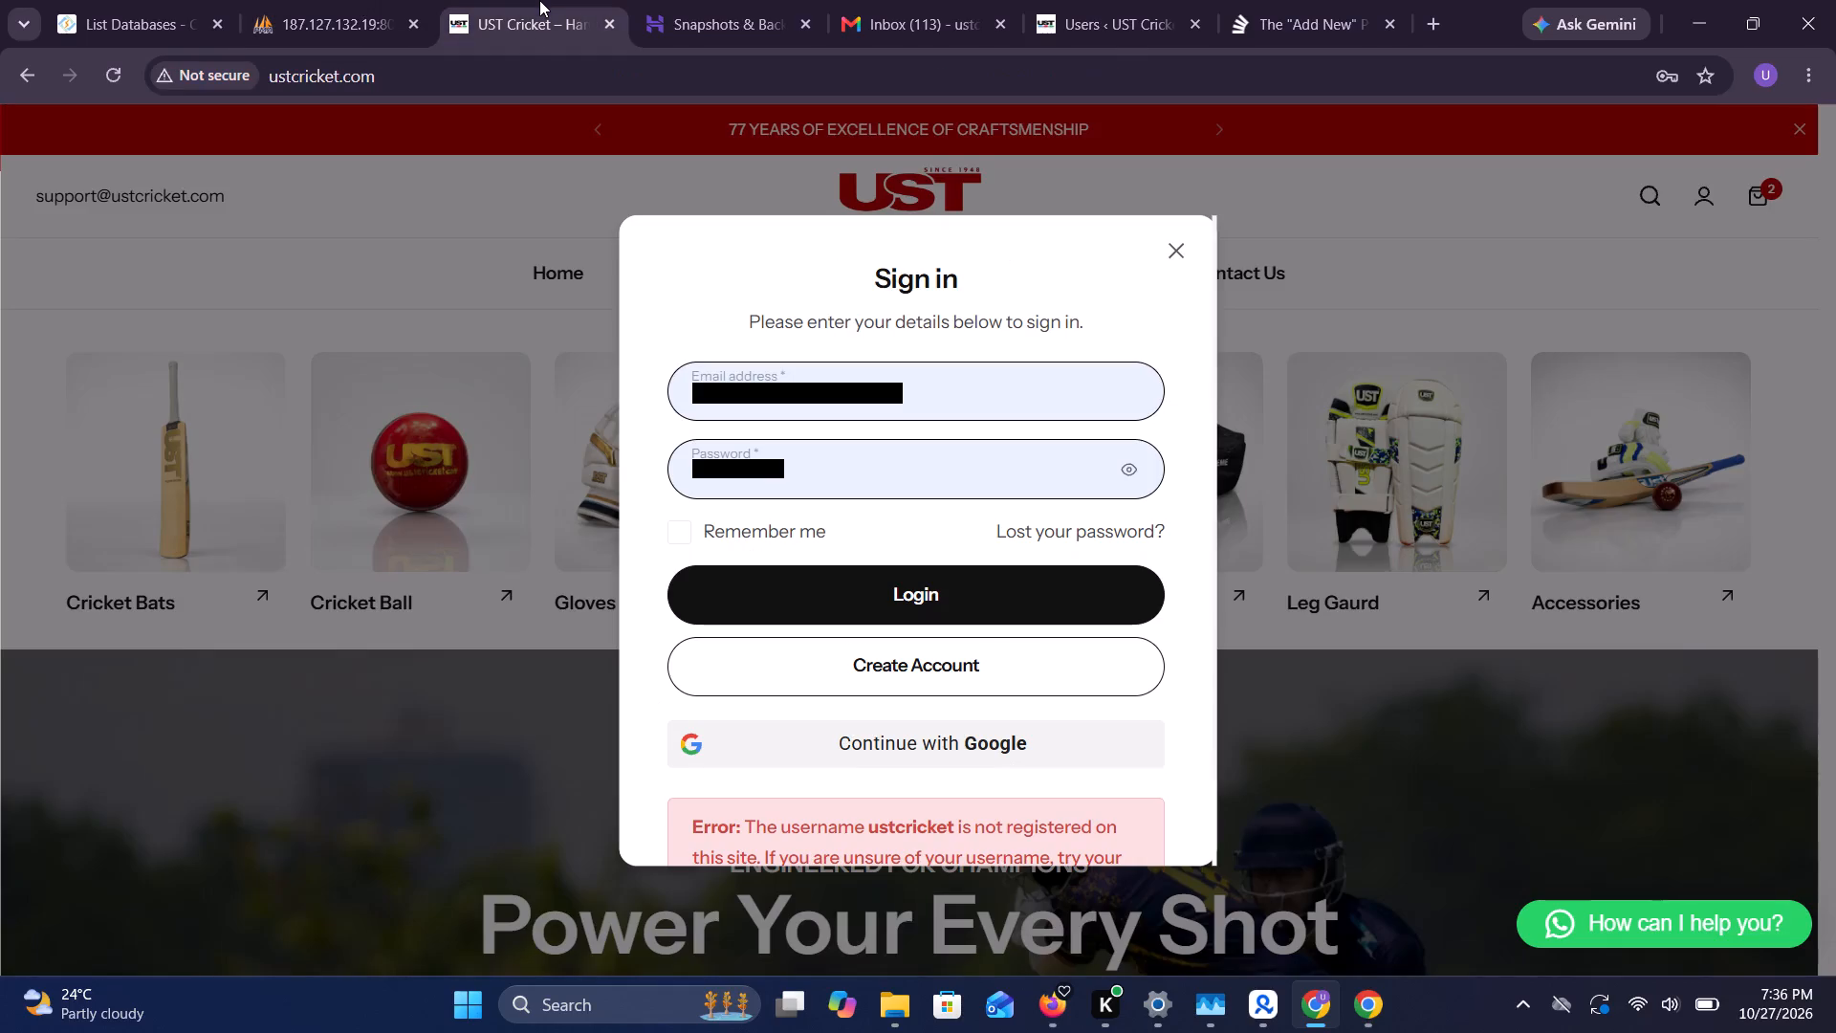
pyautogui.click(521, 57)
pyautogui.write('find w')
pyautogui.write('ordpress admin in db')
pyautogui.press('Return')
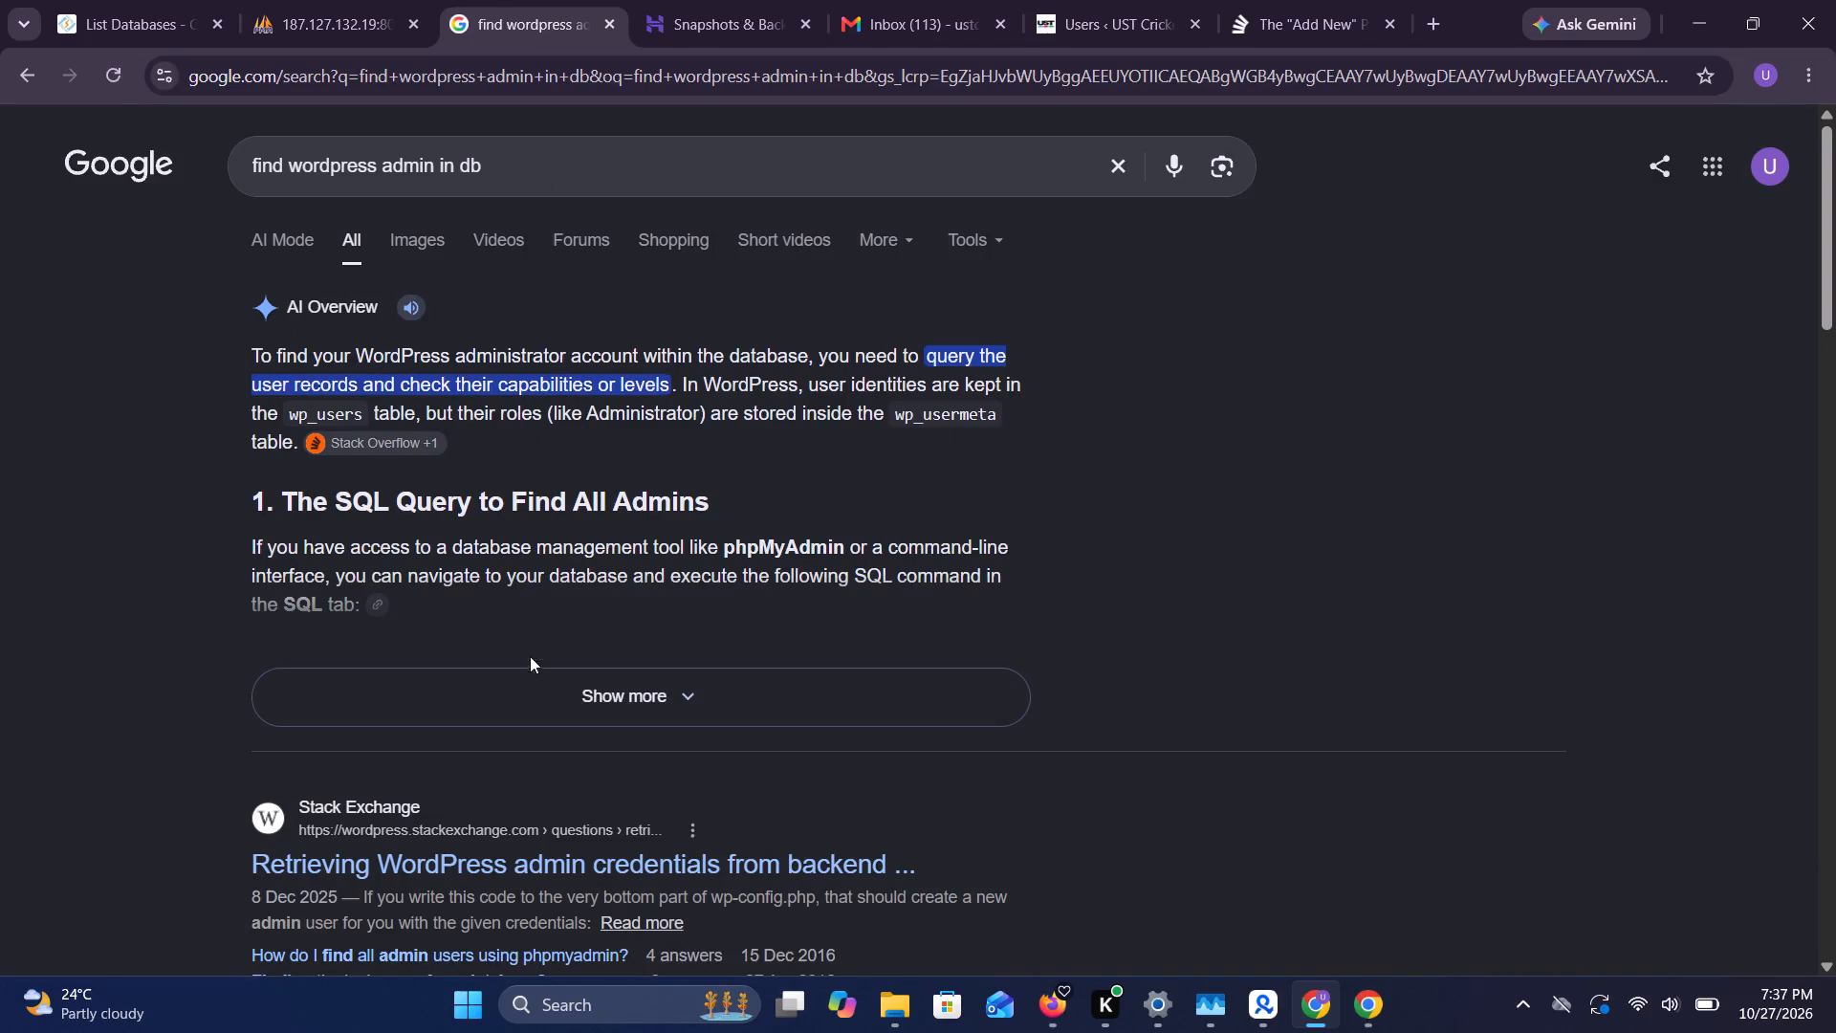
pyautogui.click(520, 676)
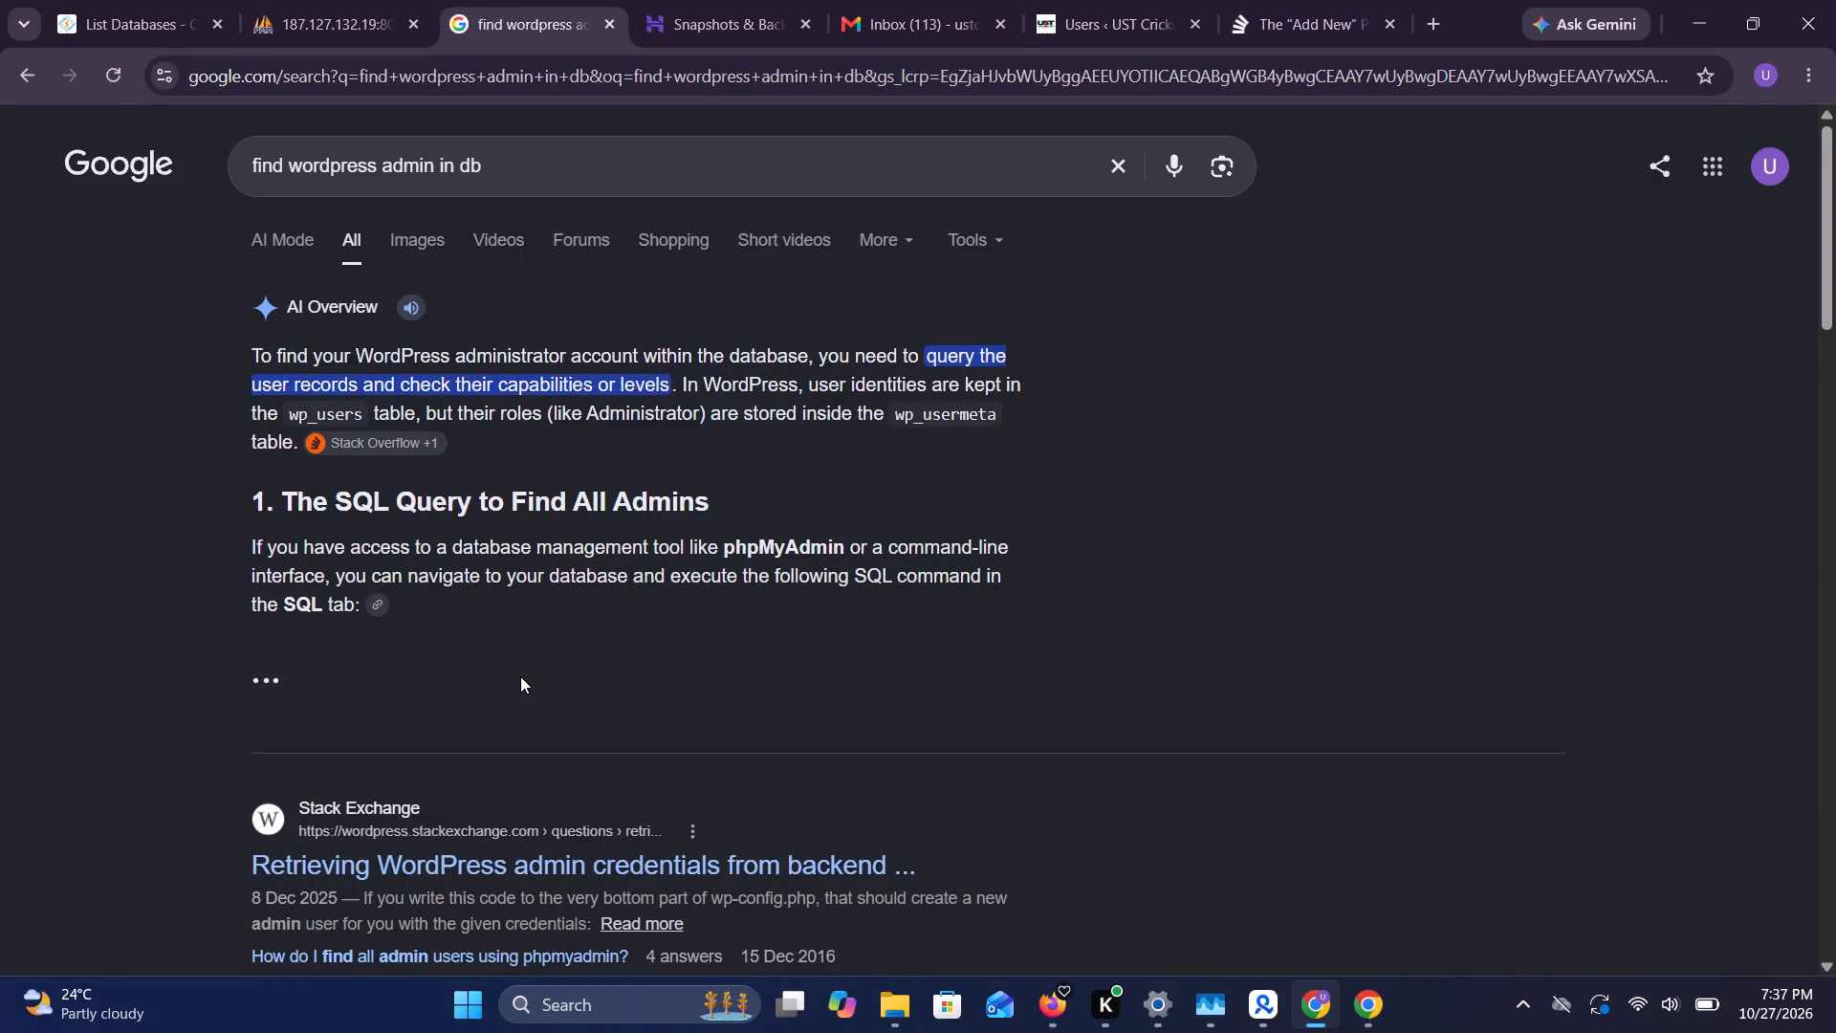
pyautogui.scroll(-2, 520, 676)
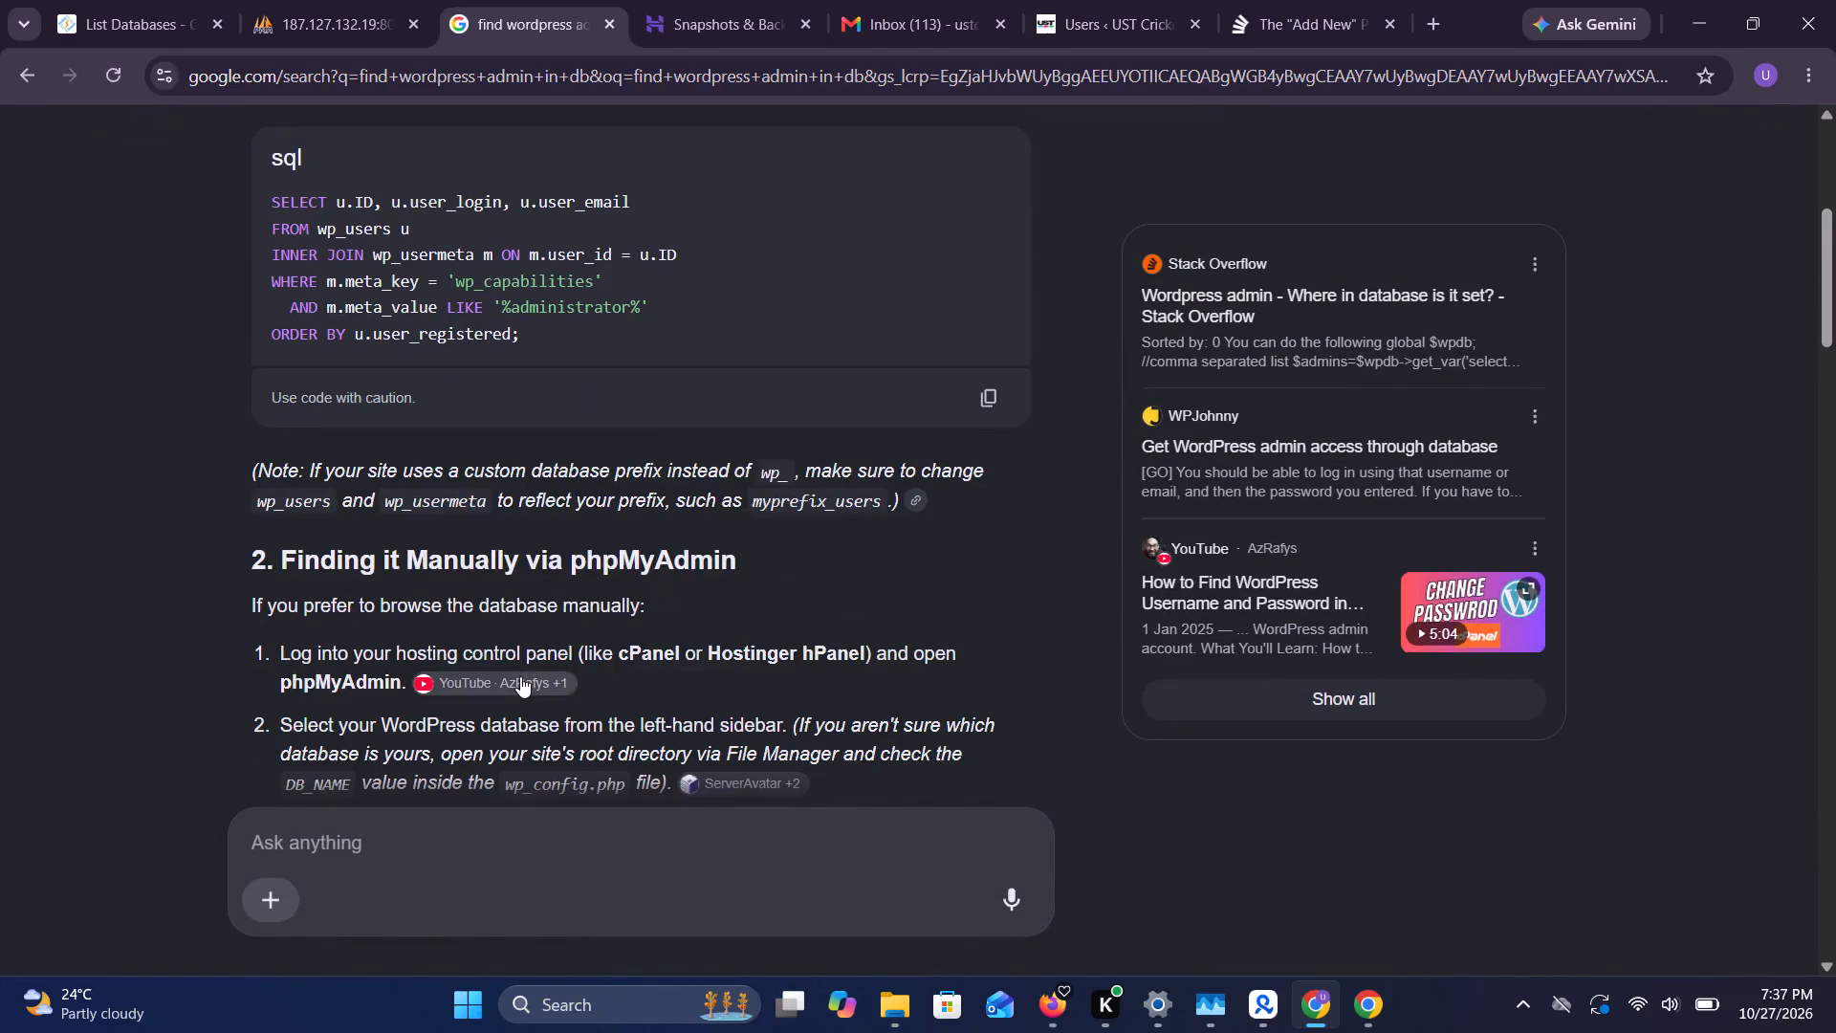
pyautogui.click(977, 407)
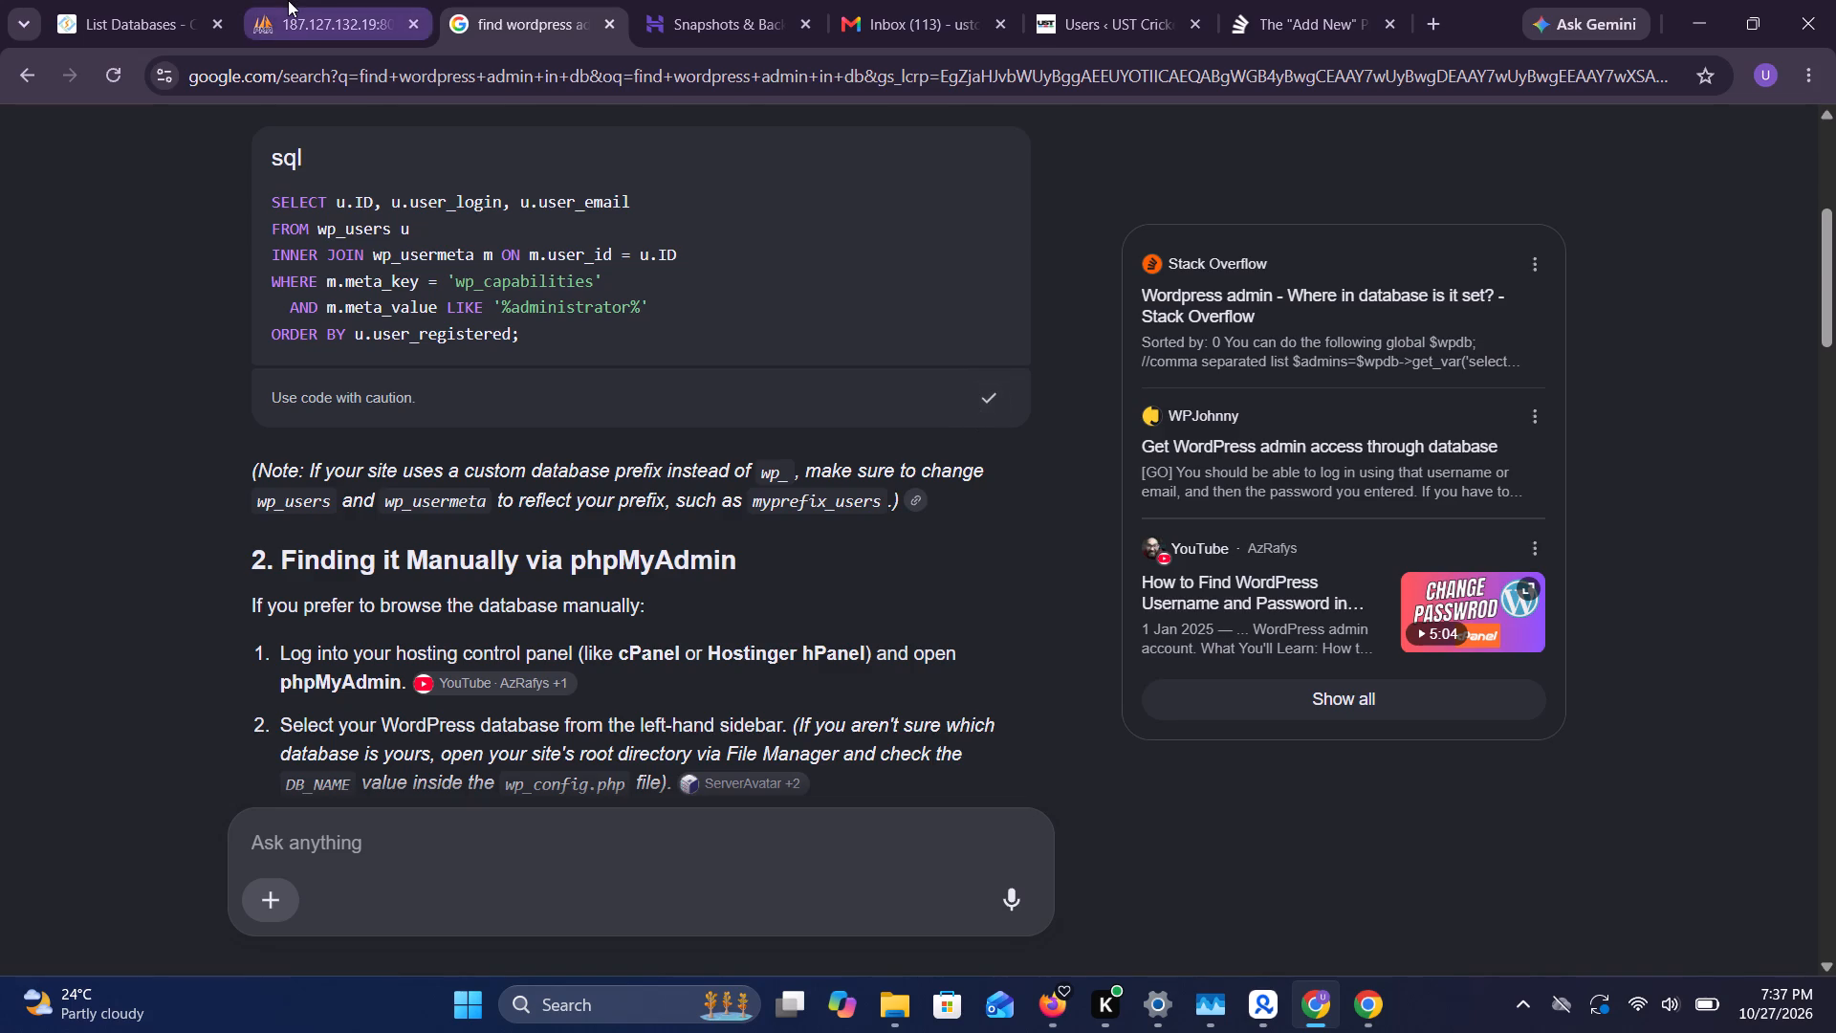
# Run the copied administrator query on wp_users joined with wp_usermeta in the phpMyAdmin console.
pyautogui.click(288, 0)
pyautogui.click(329, 934)
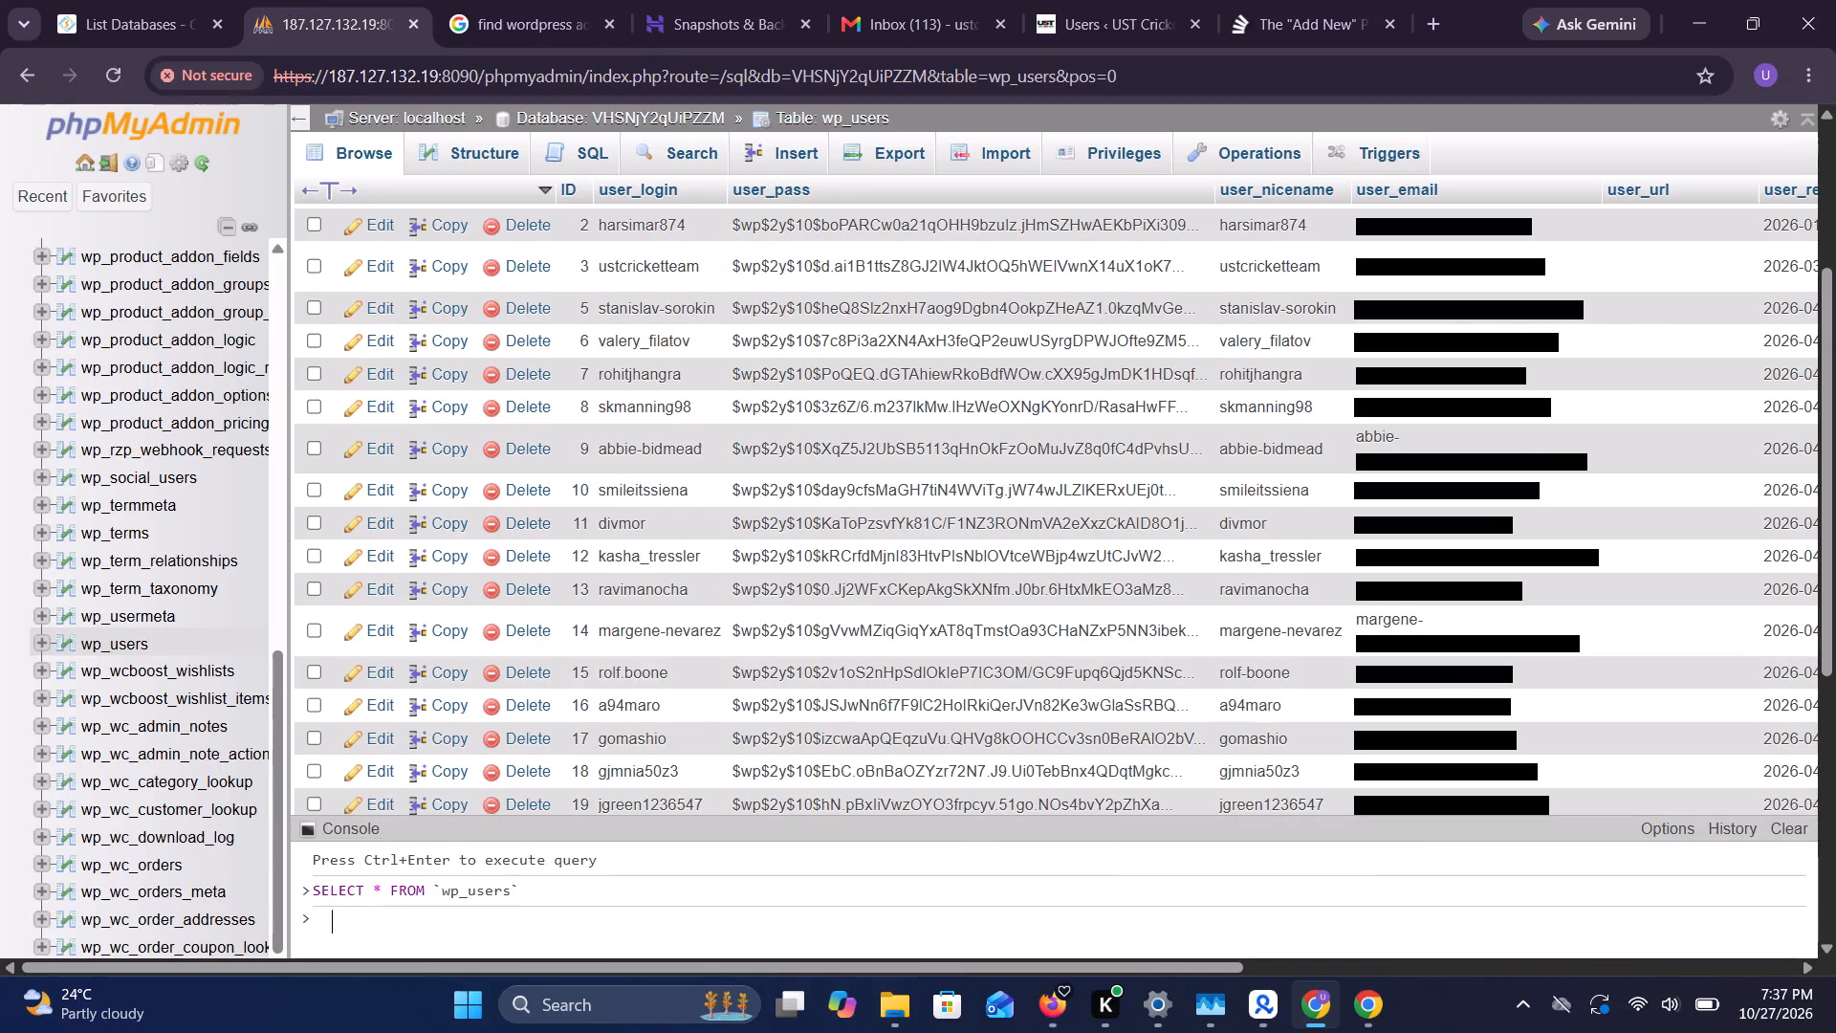
pyautogui.hotkey('ctrl', 'v')
pyautogui.hotkey('ctrl', 'Return')
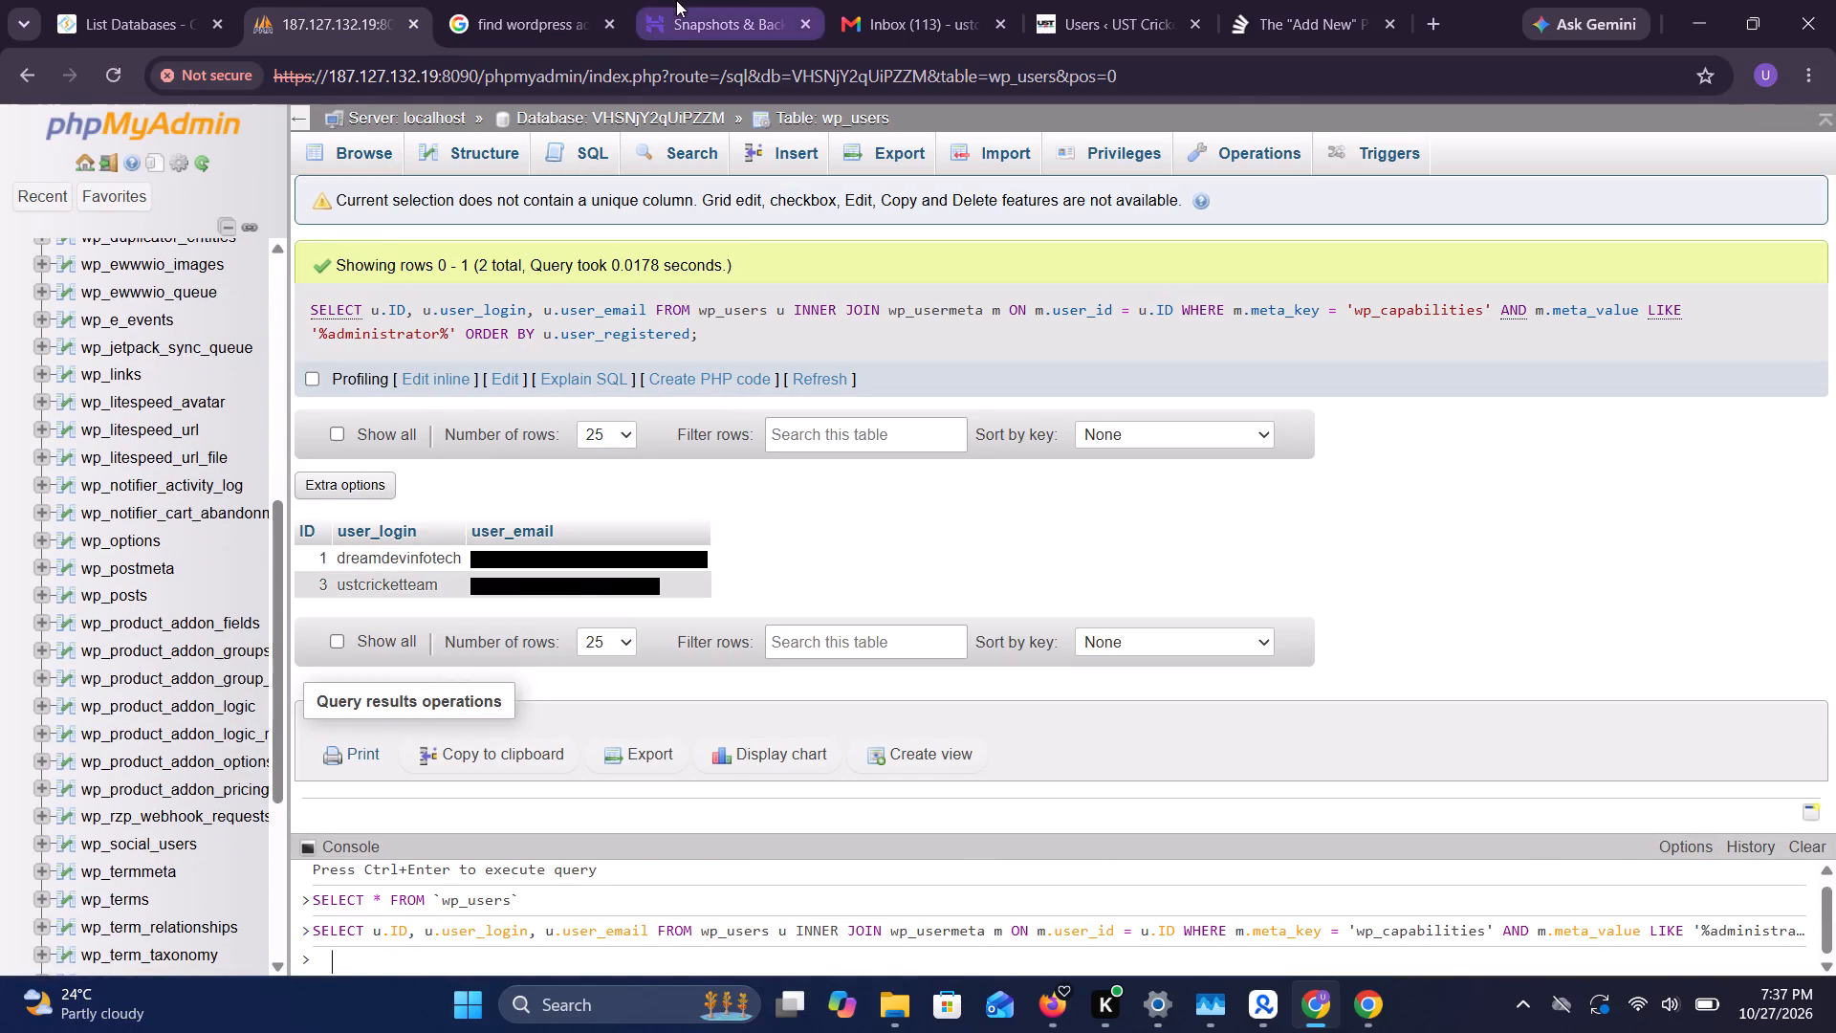
# Switch to the WordPress Users page filtered by administrator to compare its accounts with the query output.
pyautogui.click(741, 0)
pyautogui.click(494, 0)
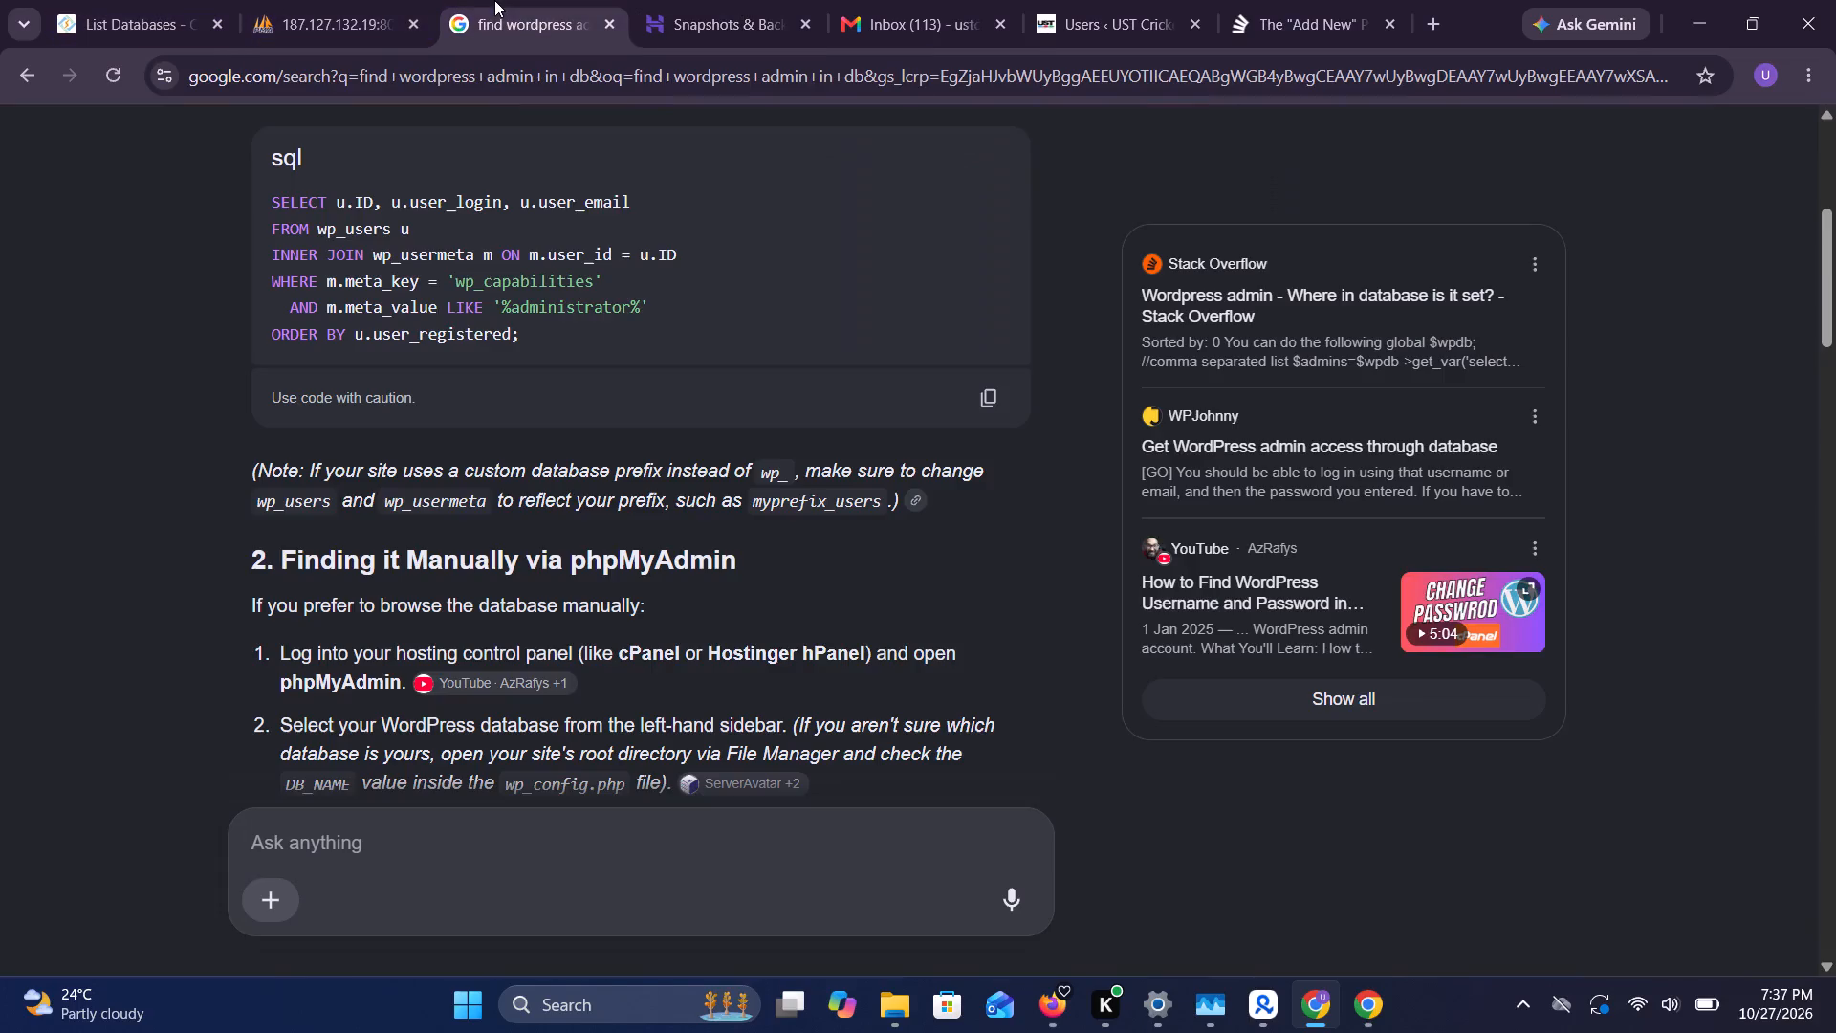
pyautogui.click(1049, 0)
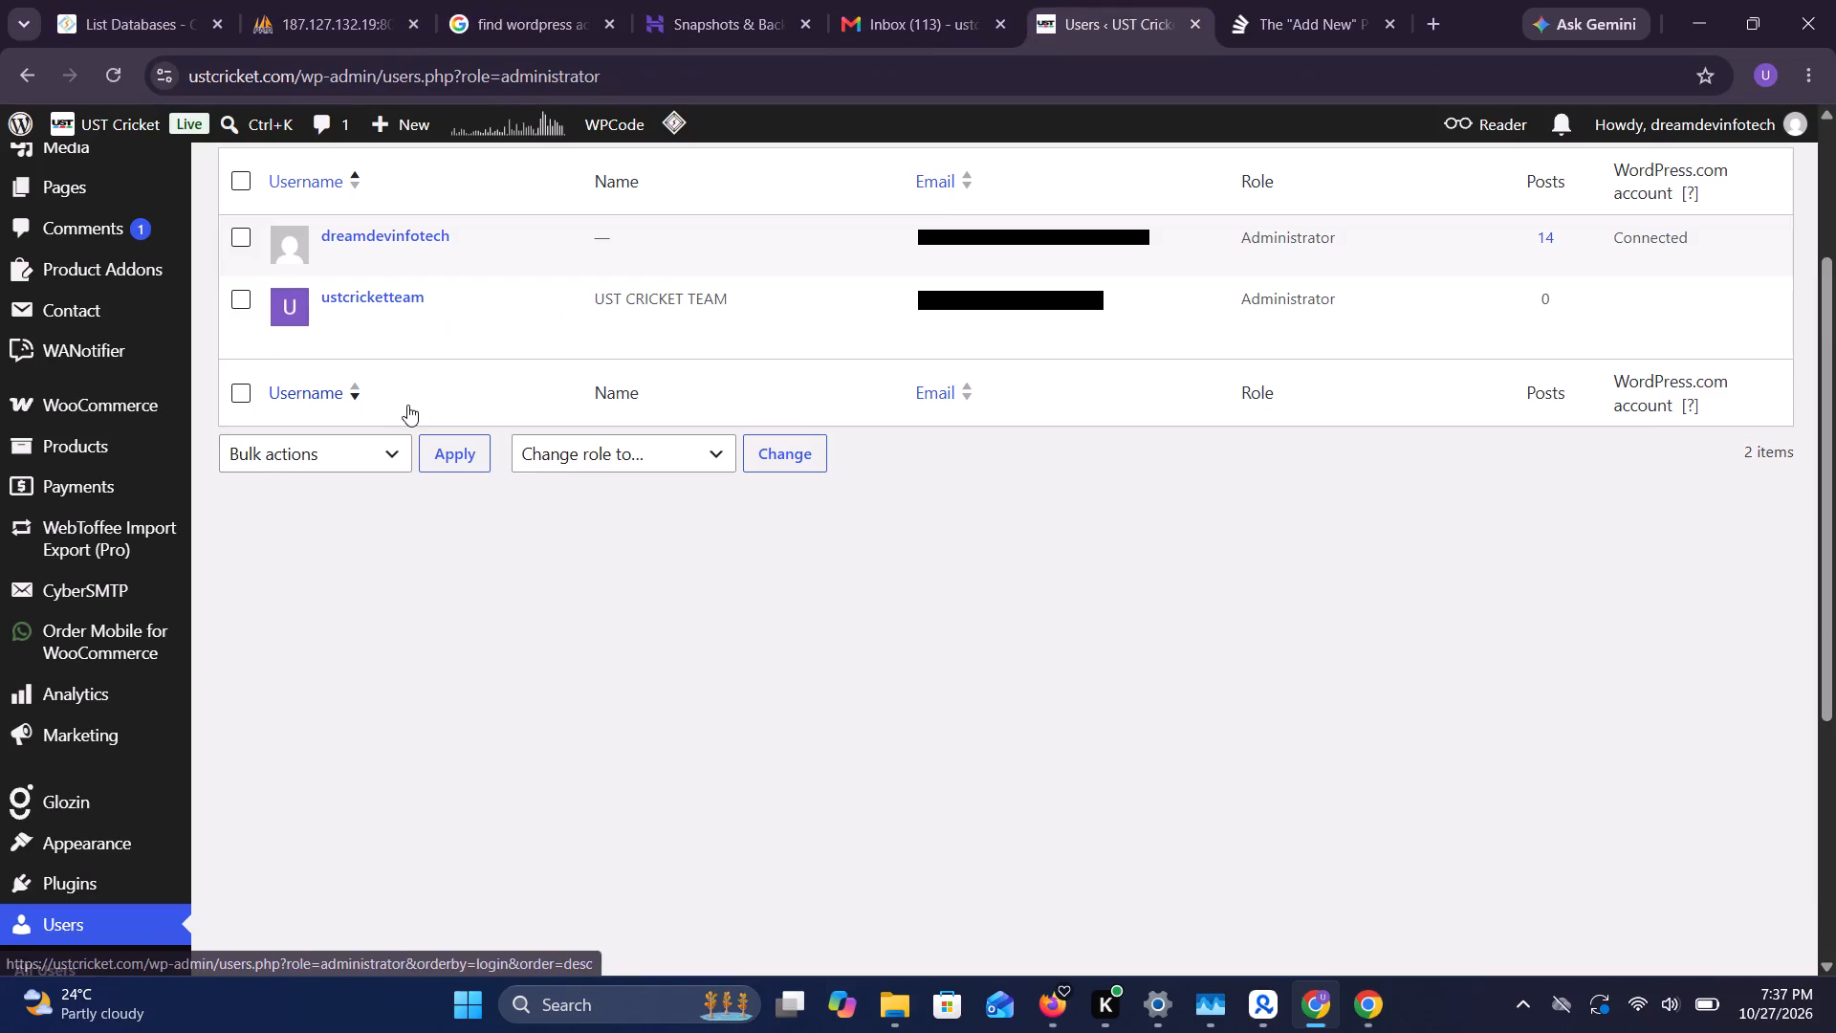
# Open the WordPress Plugins page and examine the full list of installed plugins, both active and inactive.
pyautogui.scroll(-3, 115, 487)
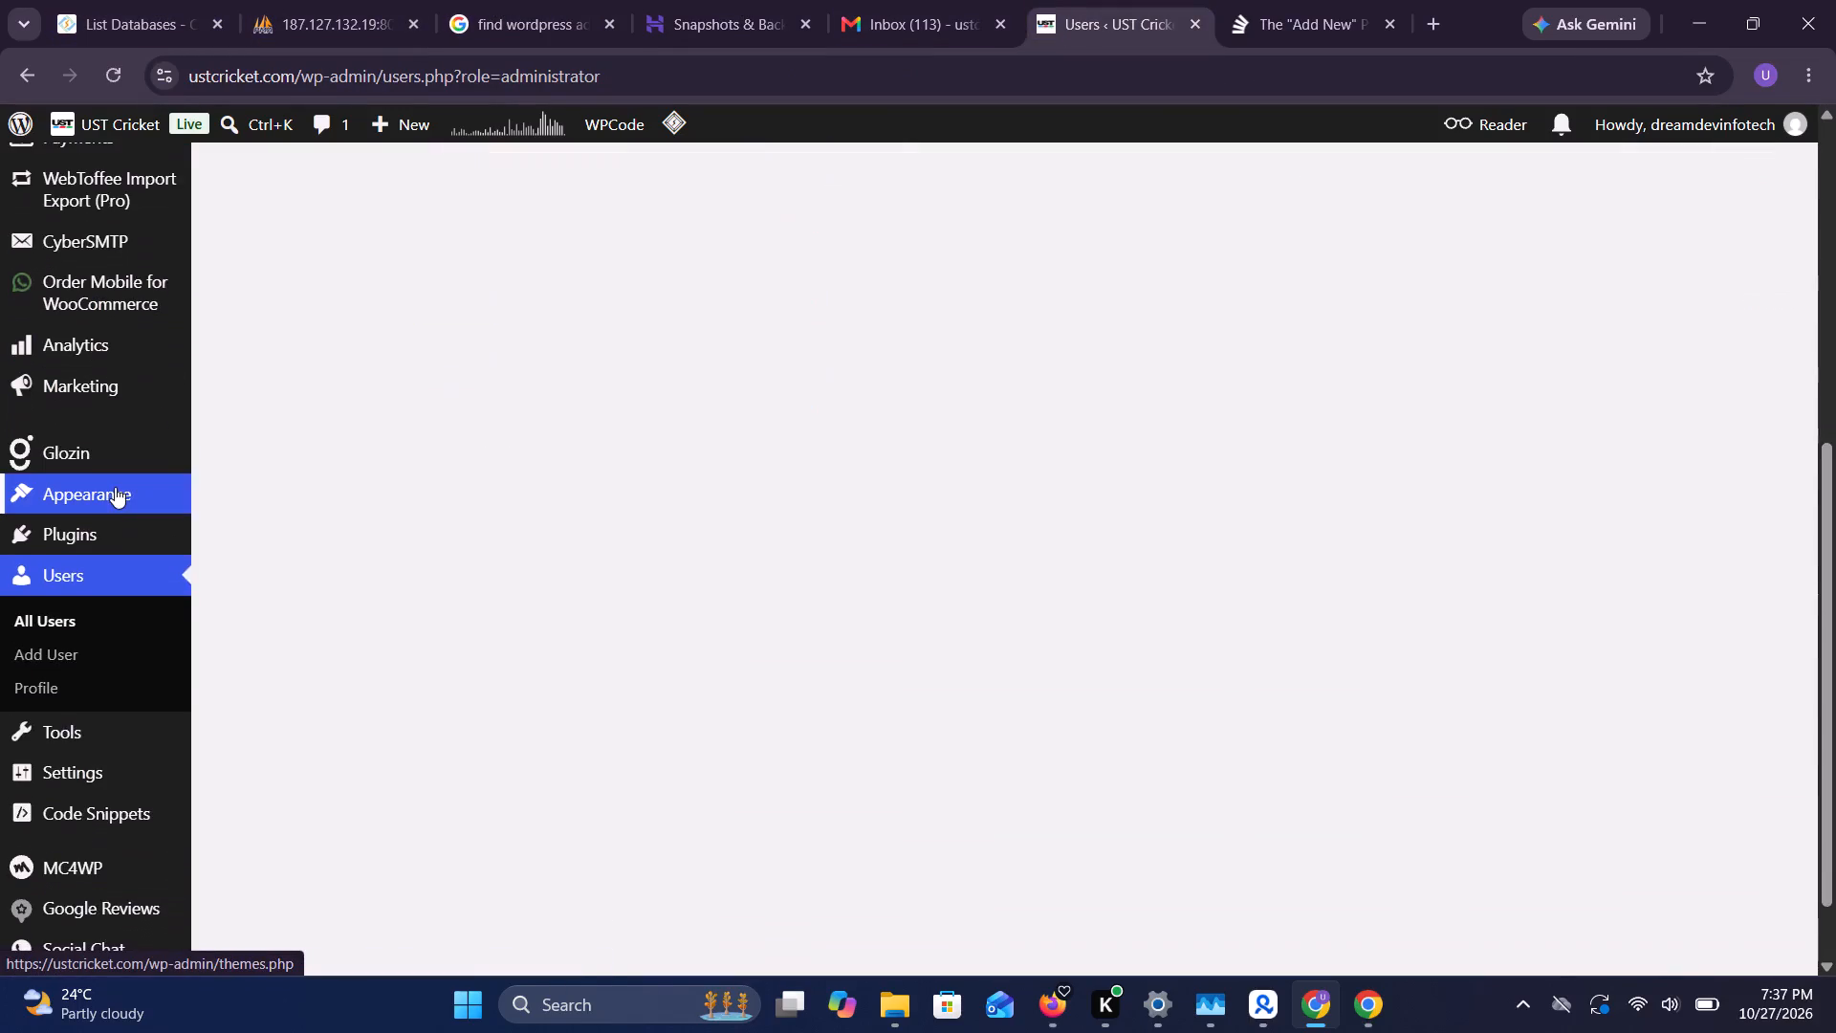
pyautogui.scroll(-1, 115, 487)
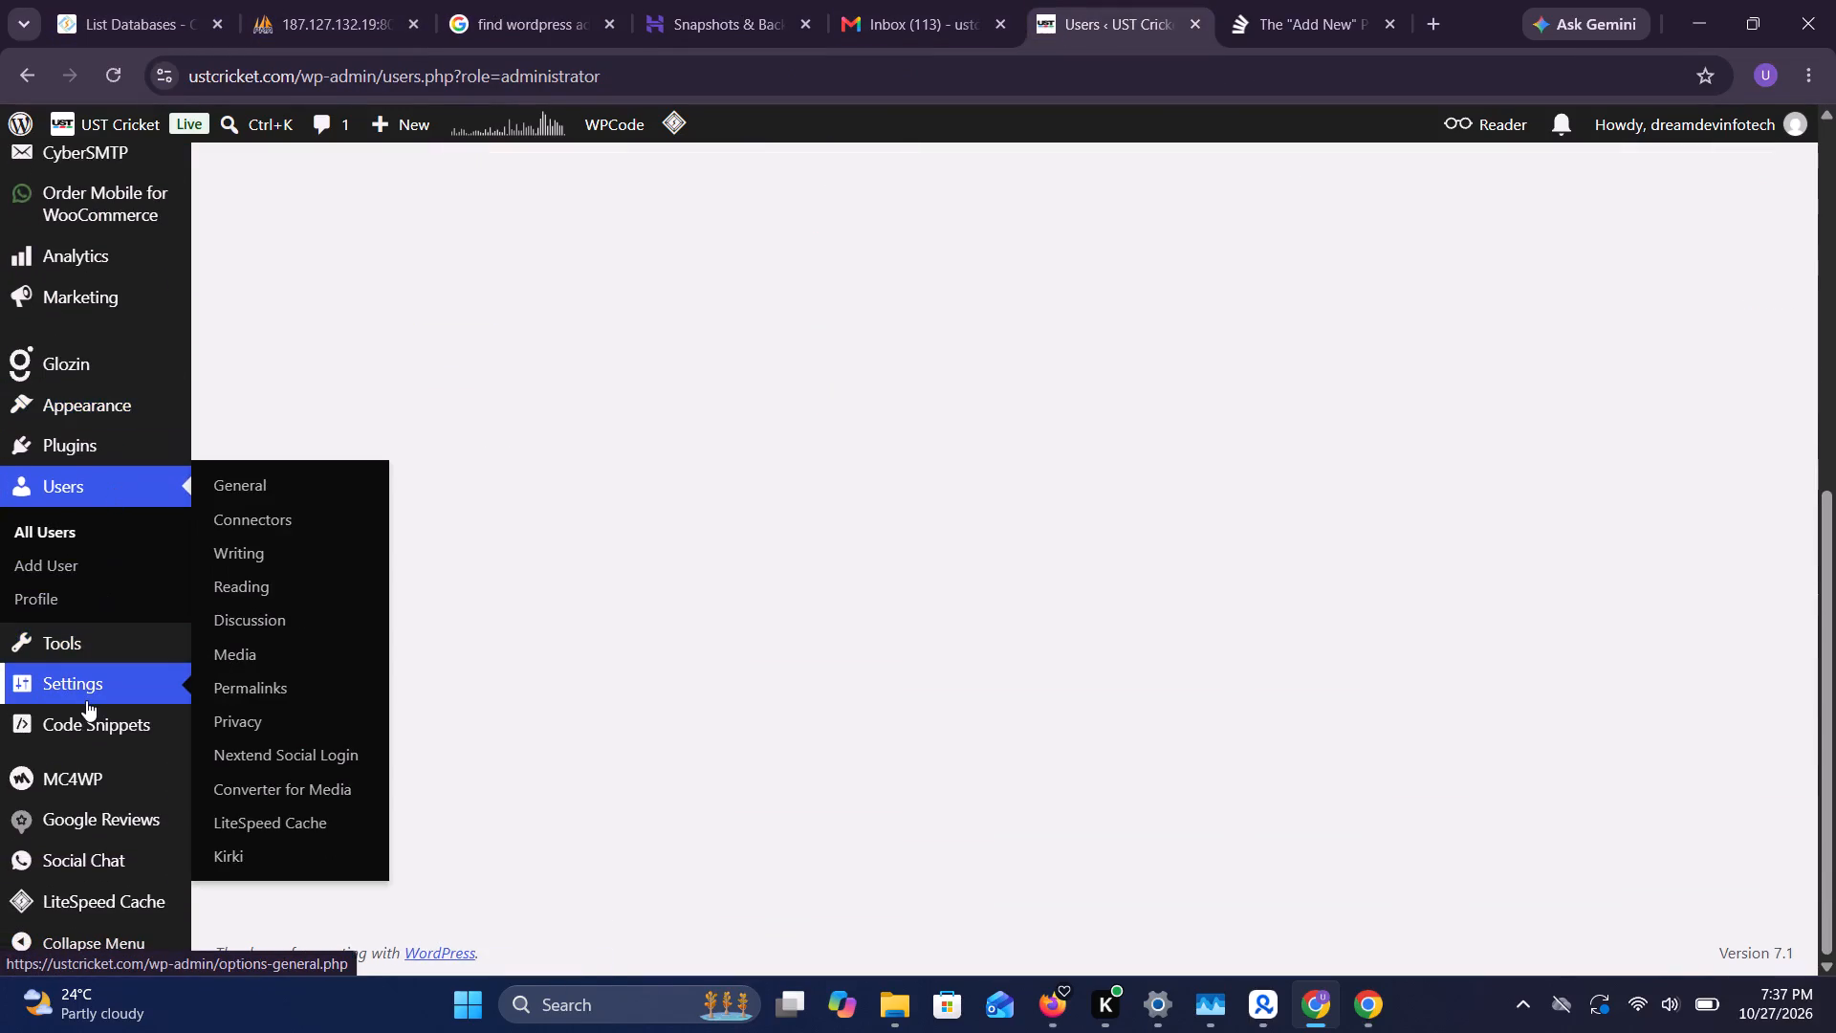
pyautogui.click(165, 451)
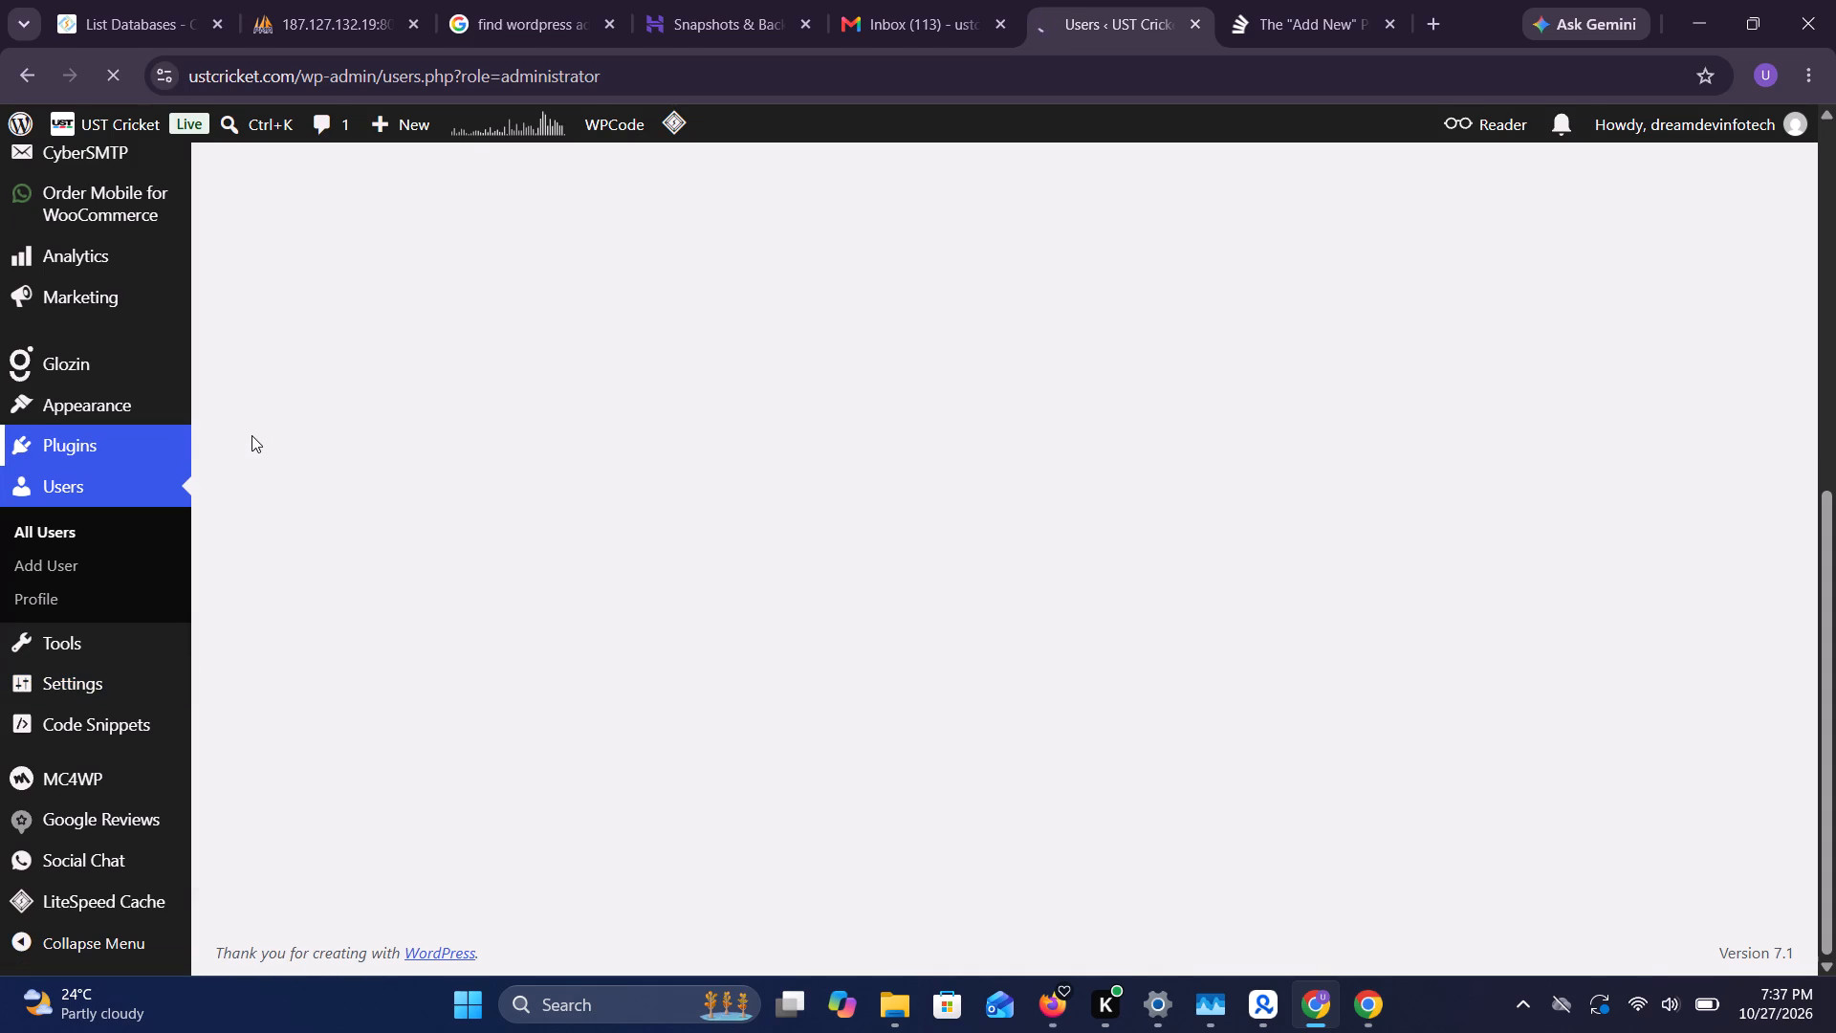
pyautogui.scroll(-1, 408, 565)
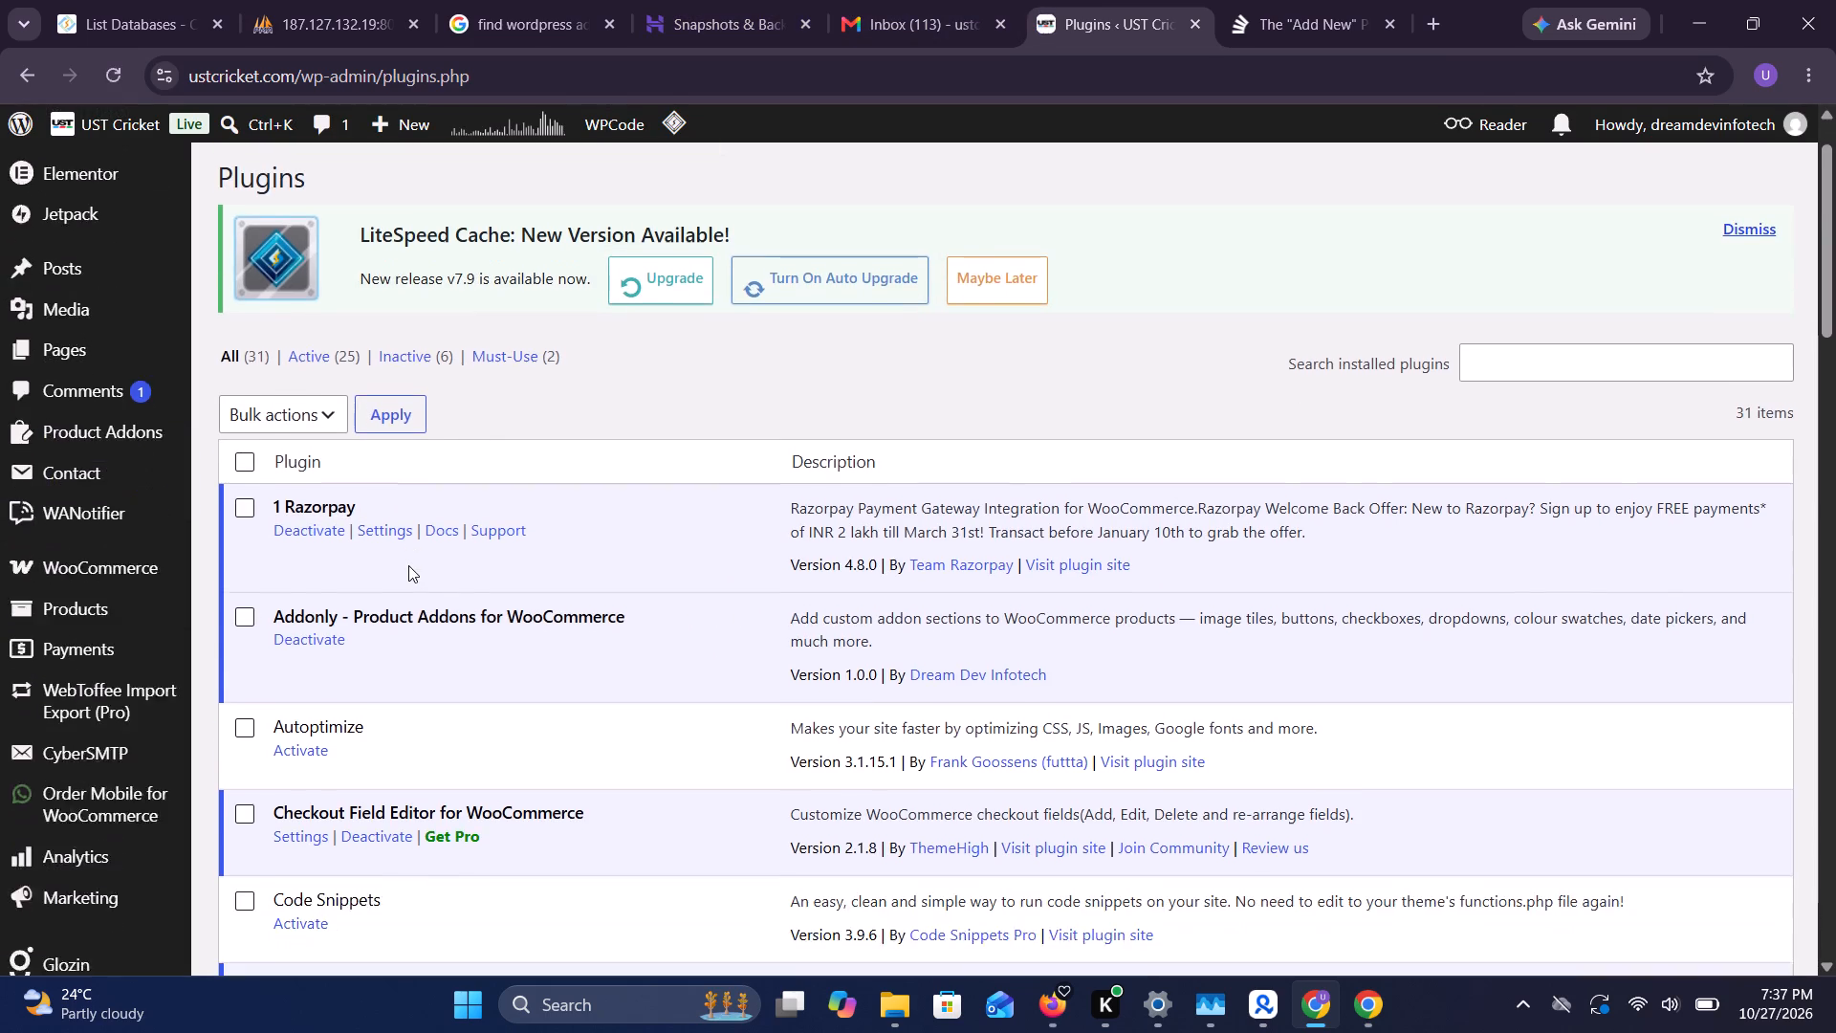
pyautogui.scroll(-3, 408, 565)
pyautogui.scroll(2, 408, 565)
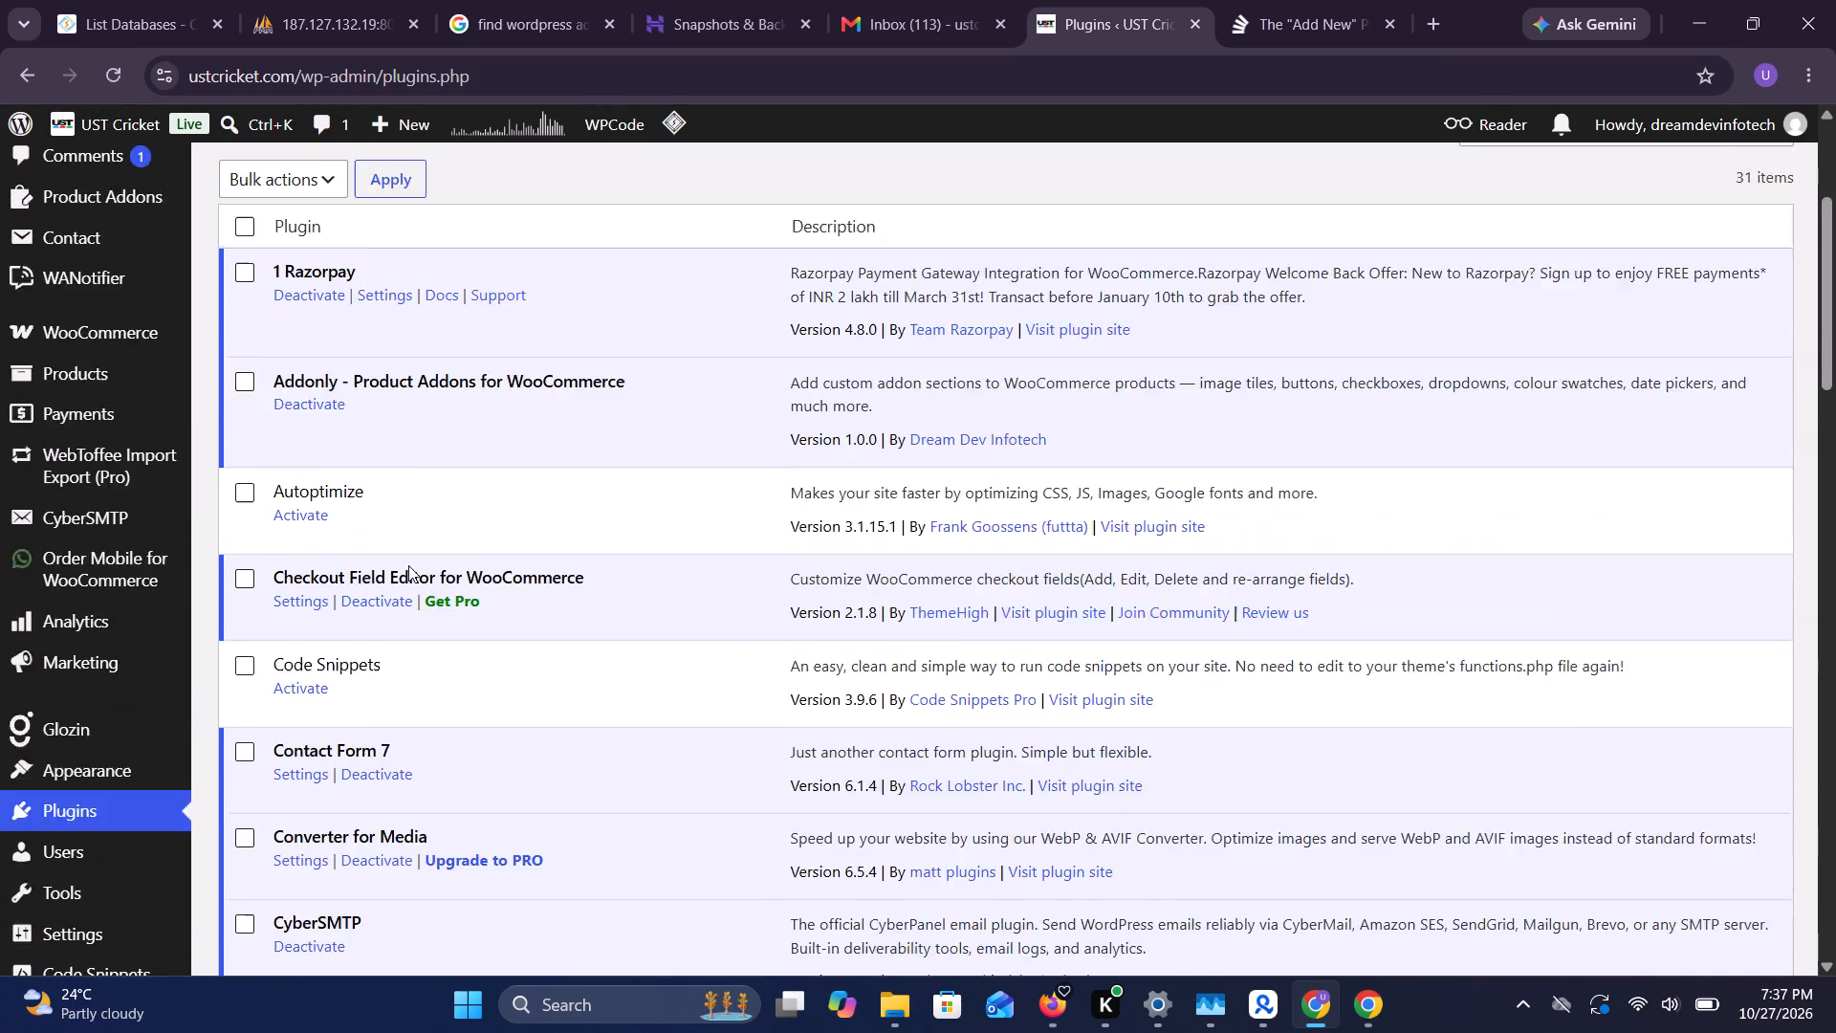
pyautogui.scroll(-12, 408, 565)
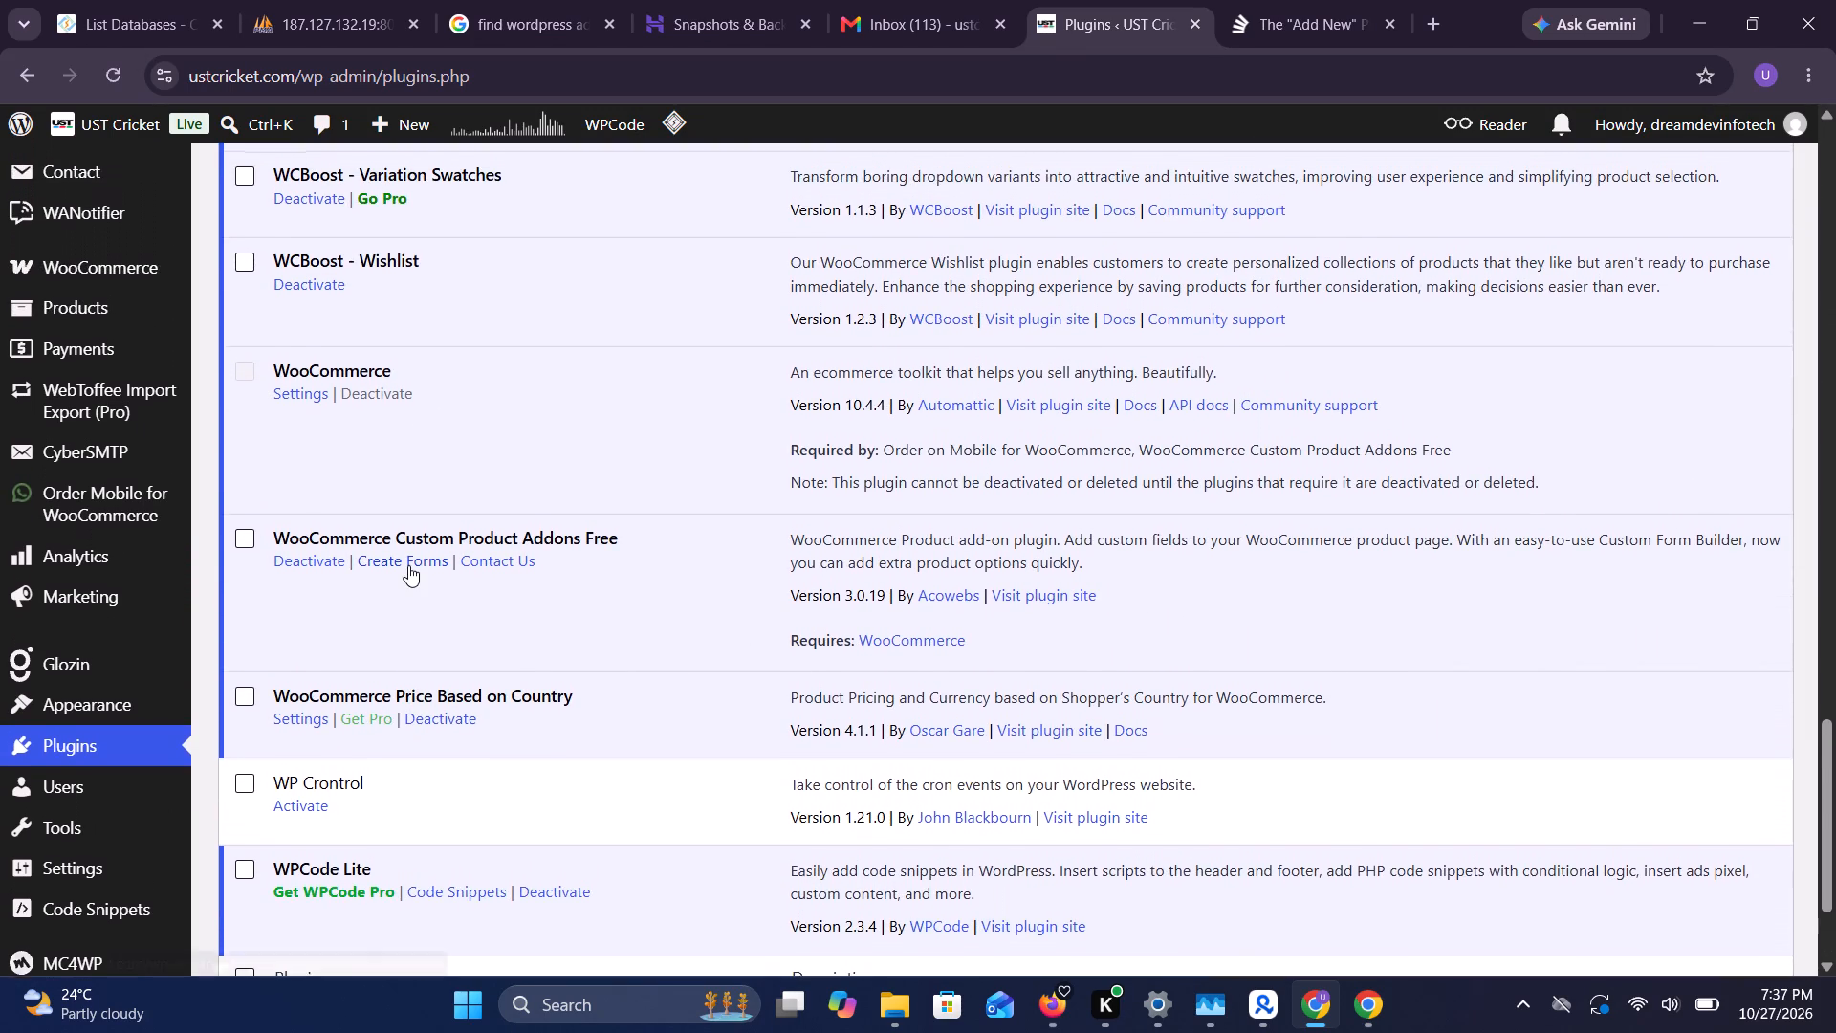
pyautogui.scroll(7, 408, 565)
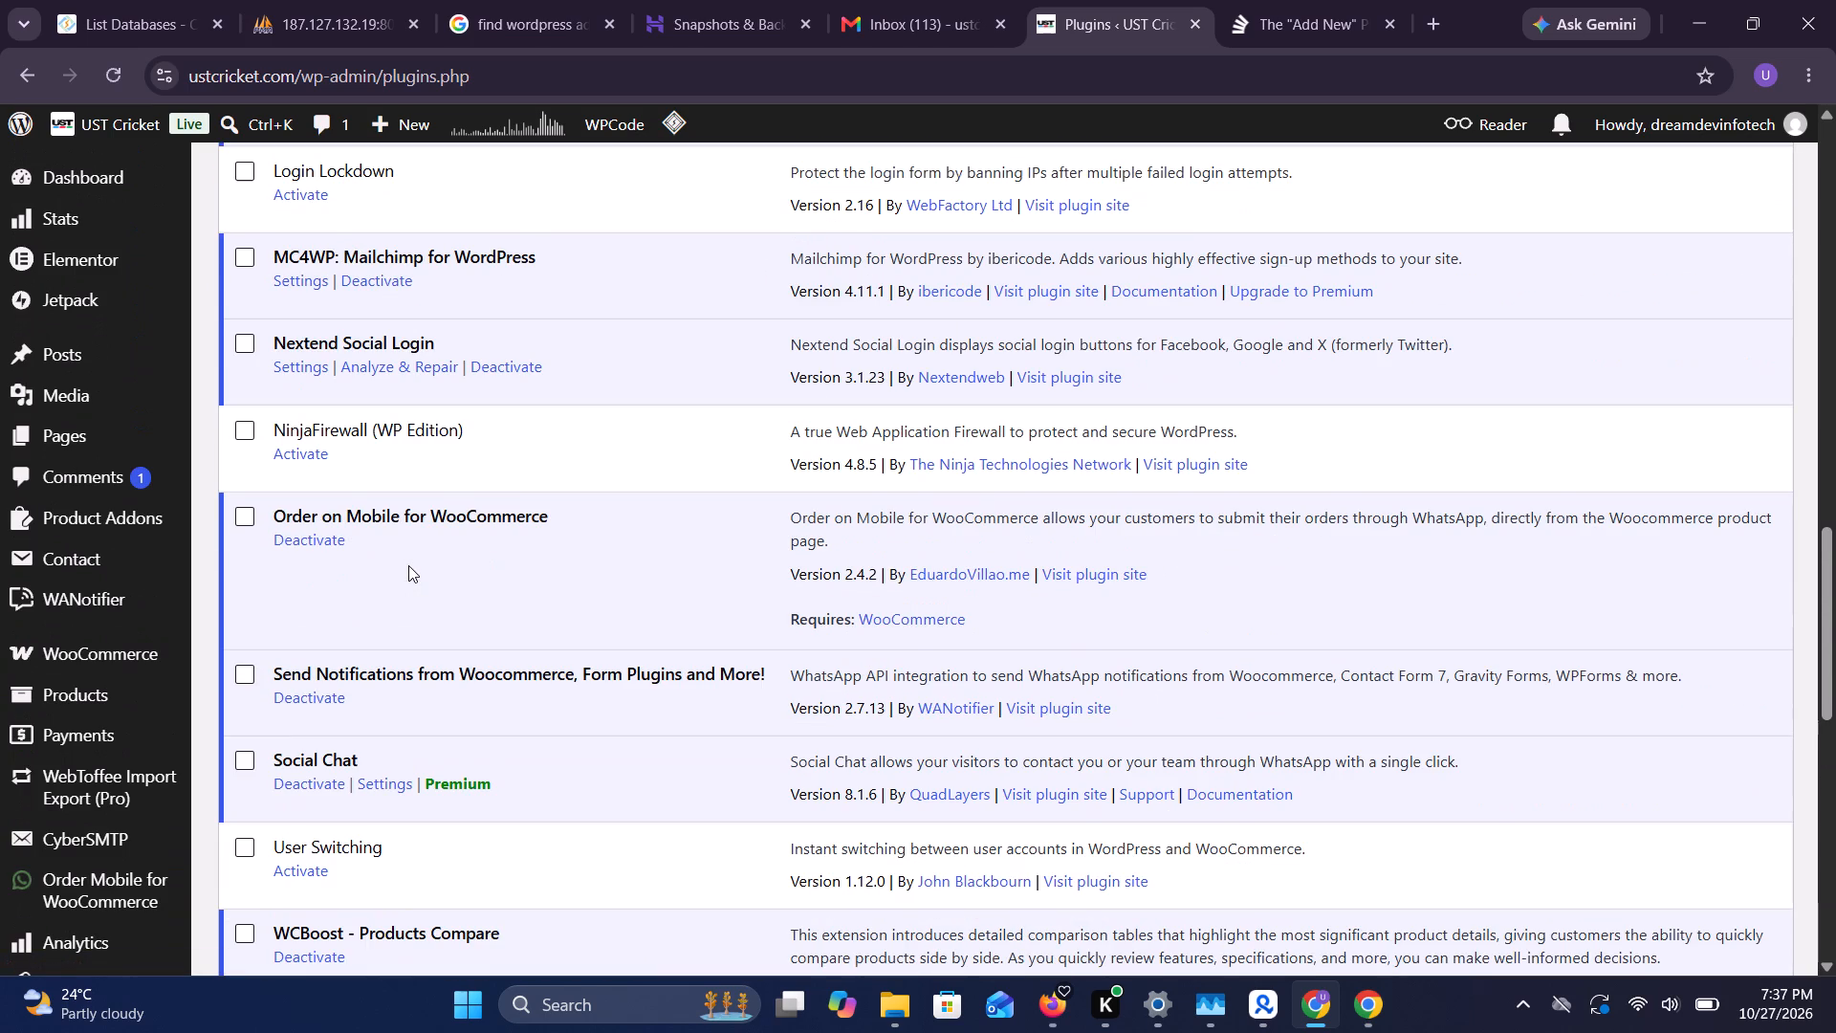
pyautogui.scroll(2, 408, 565)
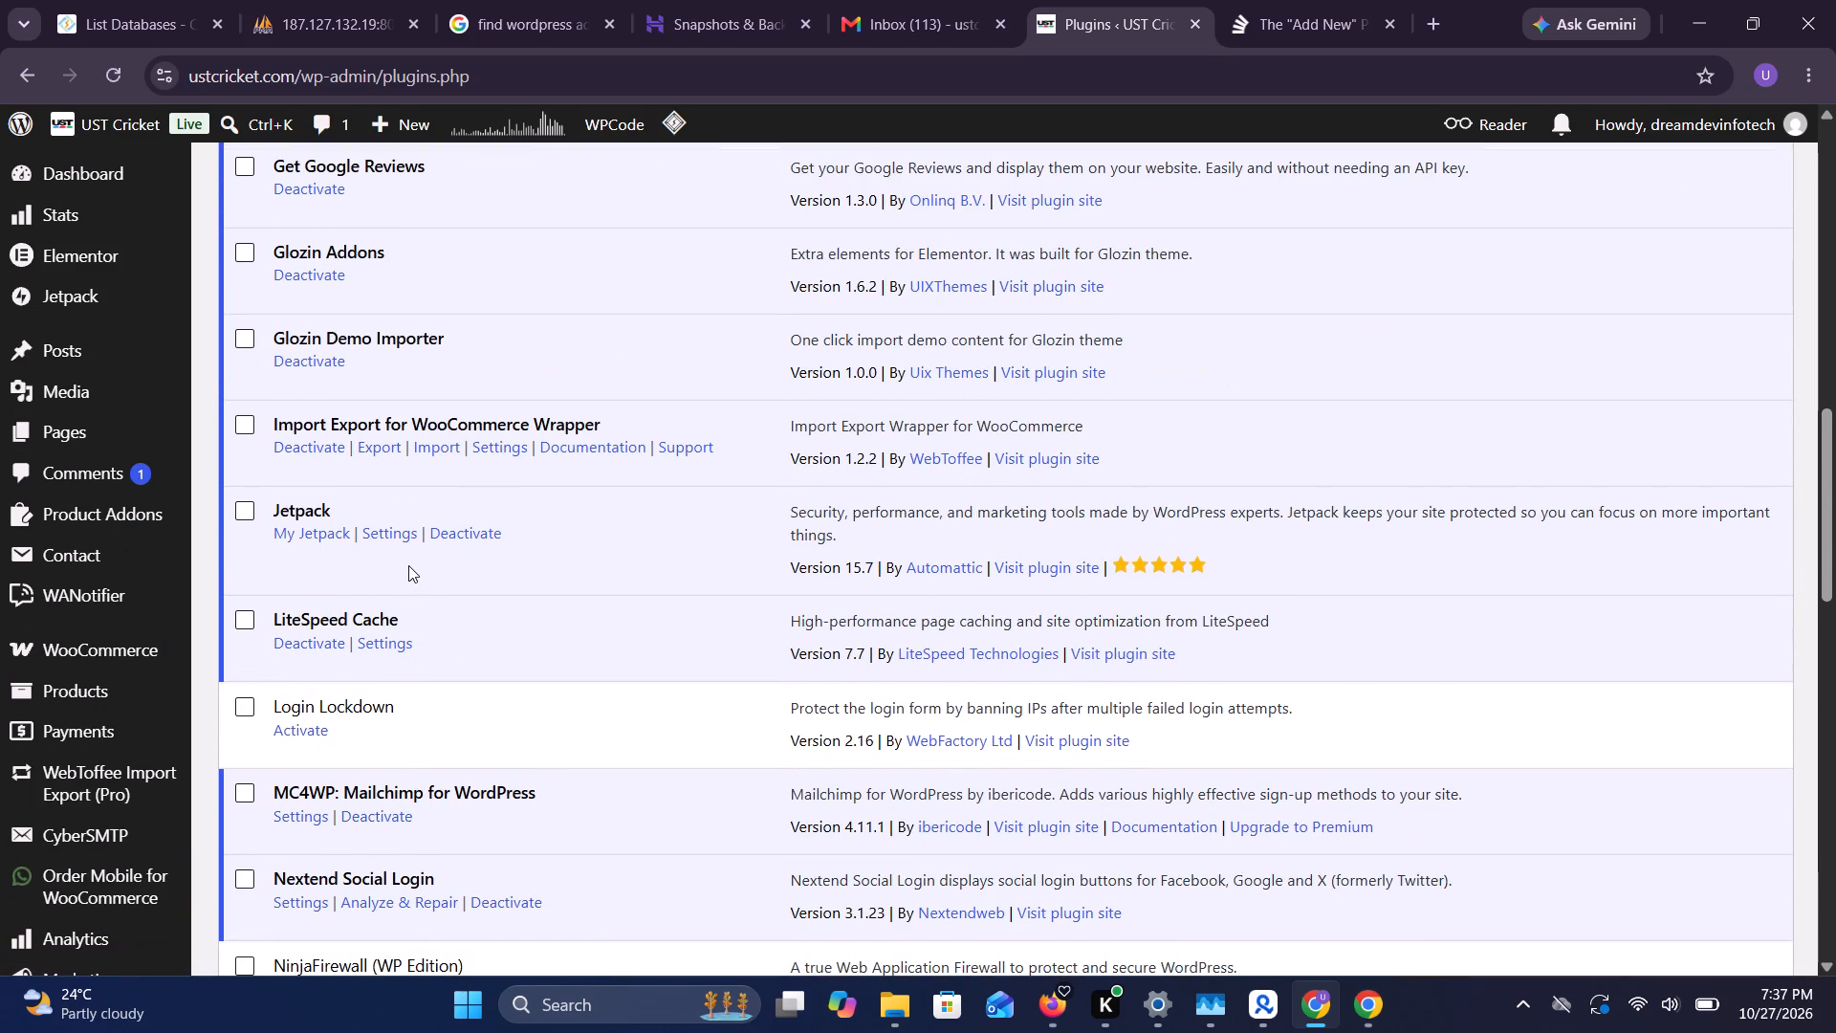
pyautogui.scroll(3, 408, 565)
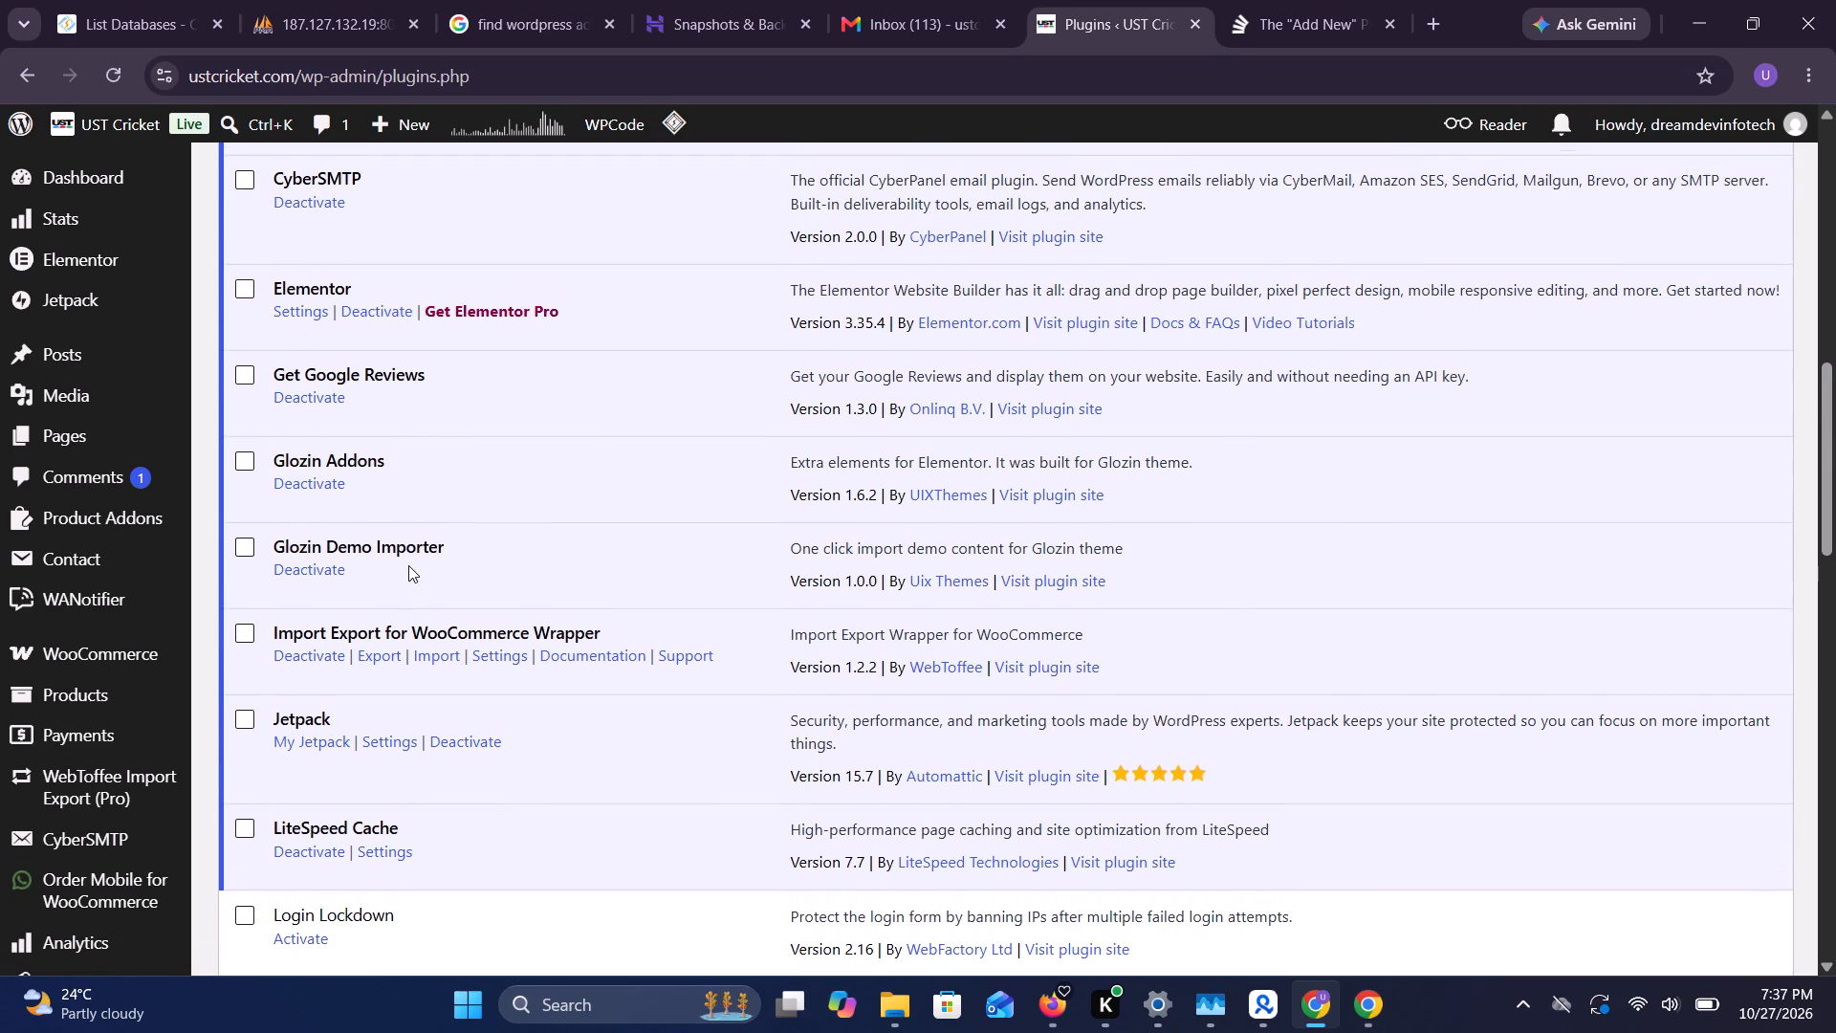
pyautogui.scroll(2, 408, 565)
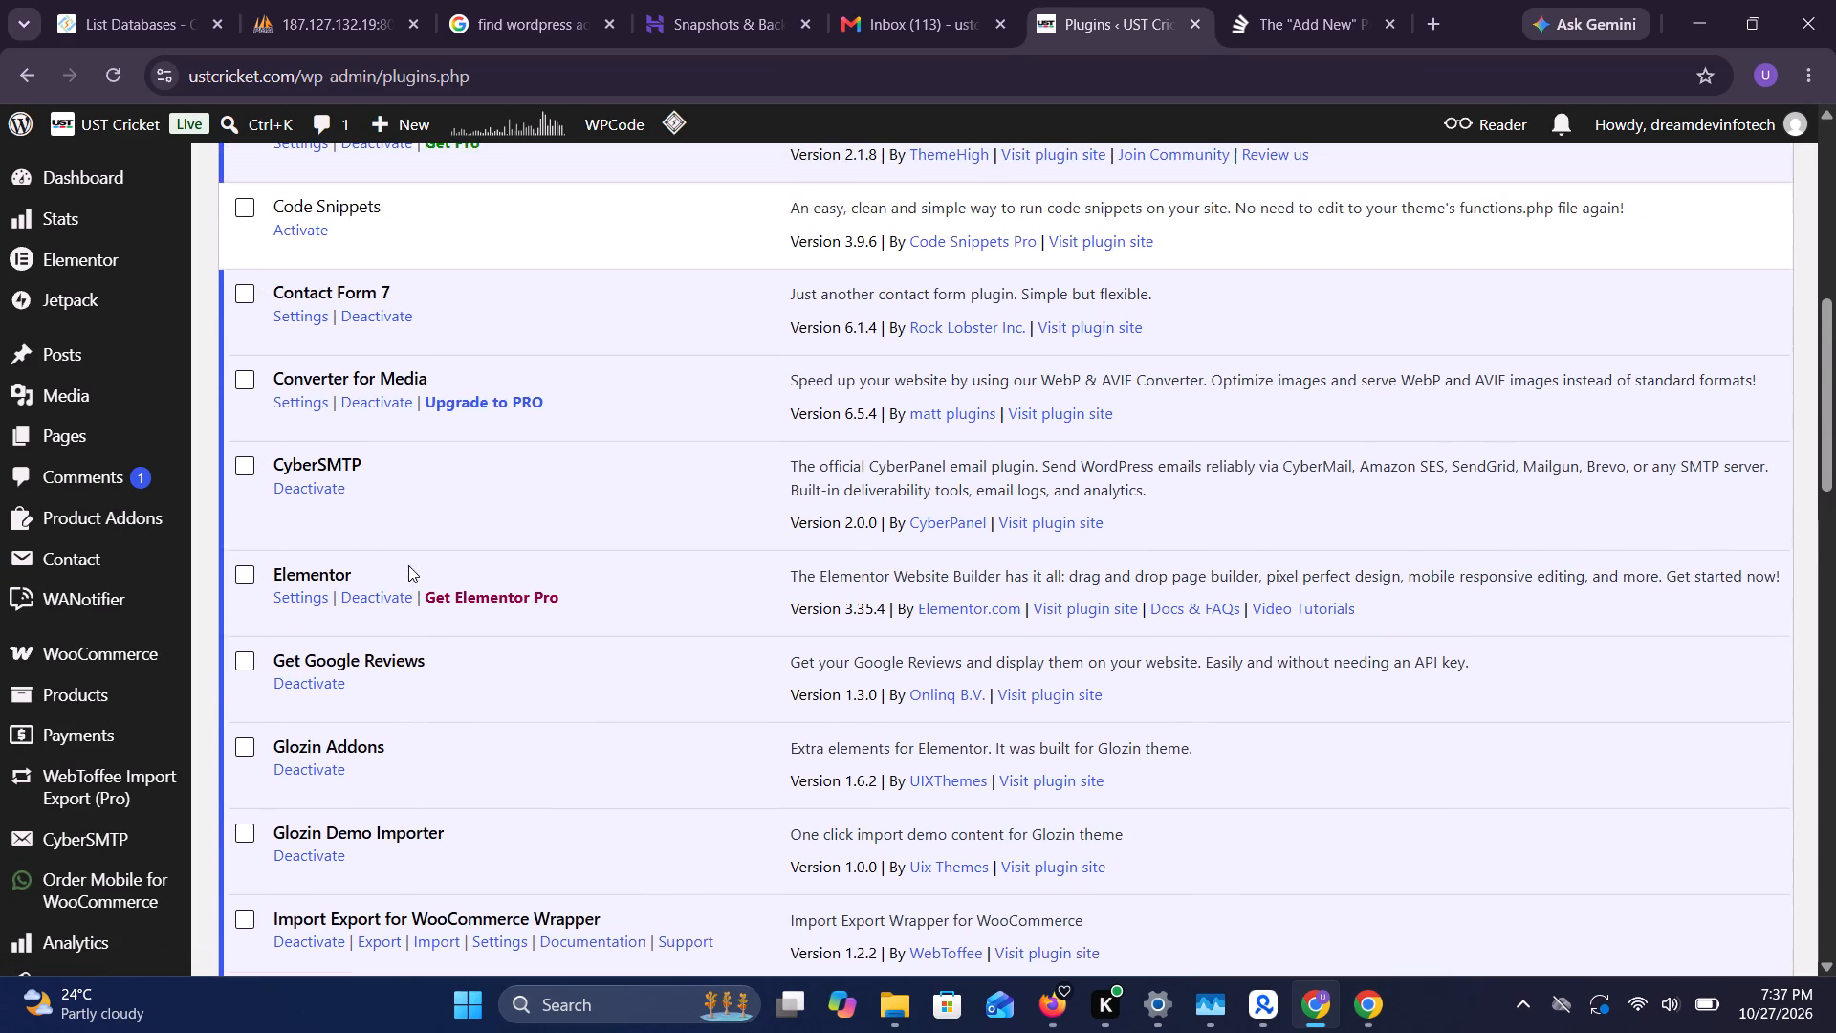
pyautogui.scroll(3, 408, 565)
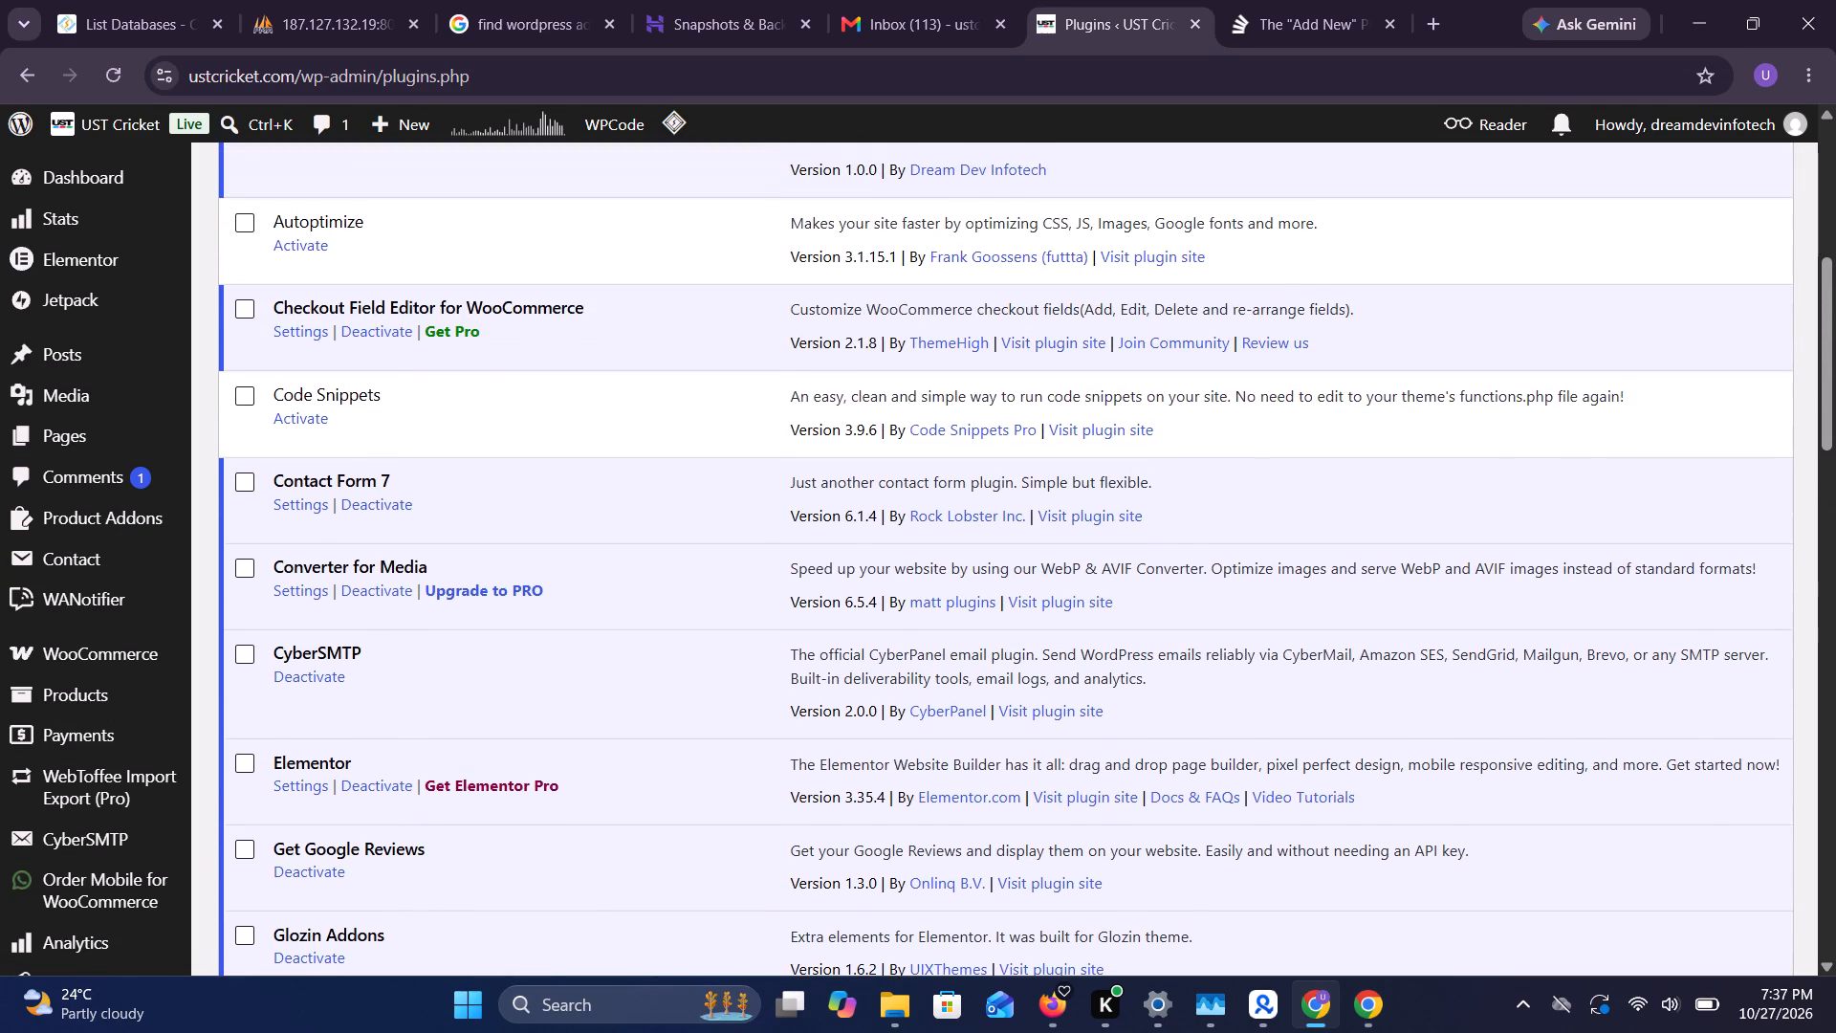
pyautogui.scroll(2, 408, 565)
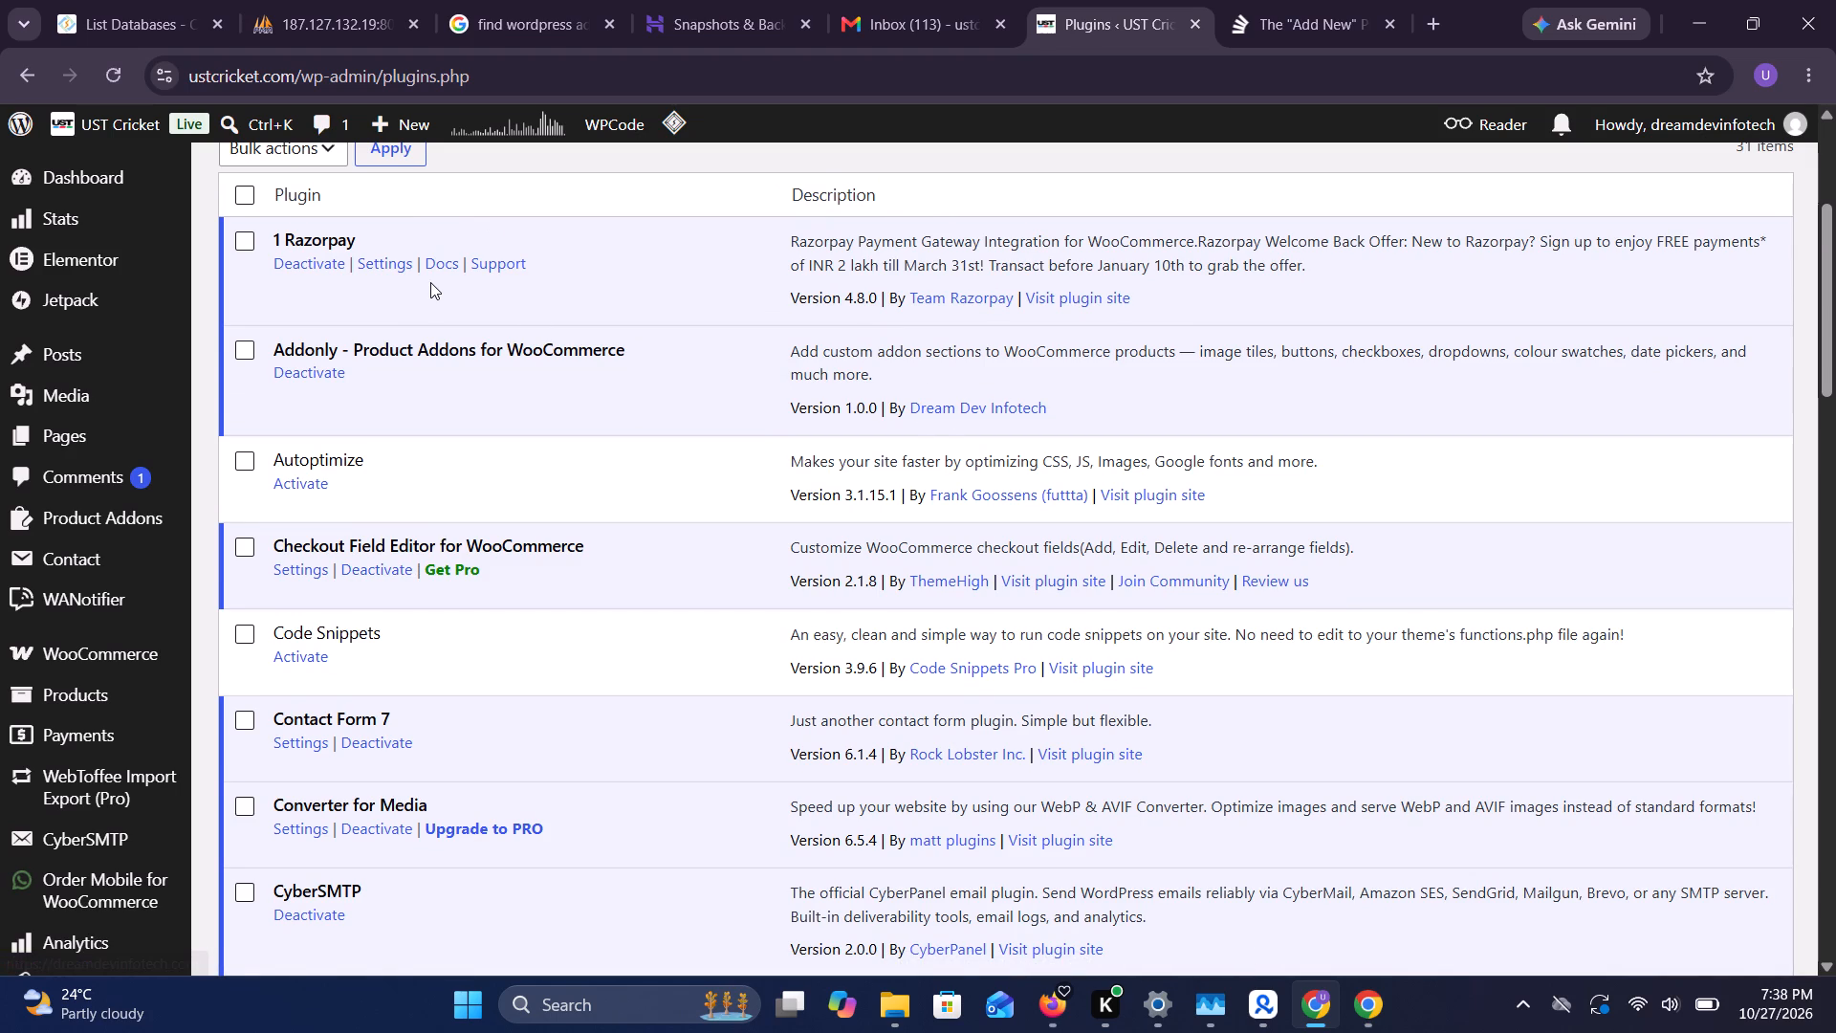
# Open WPCode's Code Snippets page and examine its snippets, their status and the available WPCode tools.
pyautogui.scroll(-1, 52, 630)
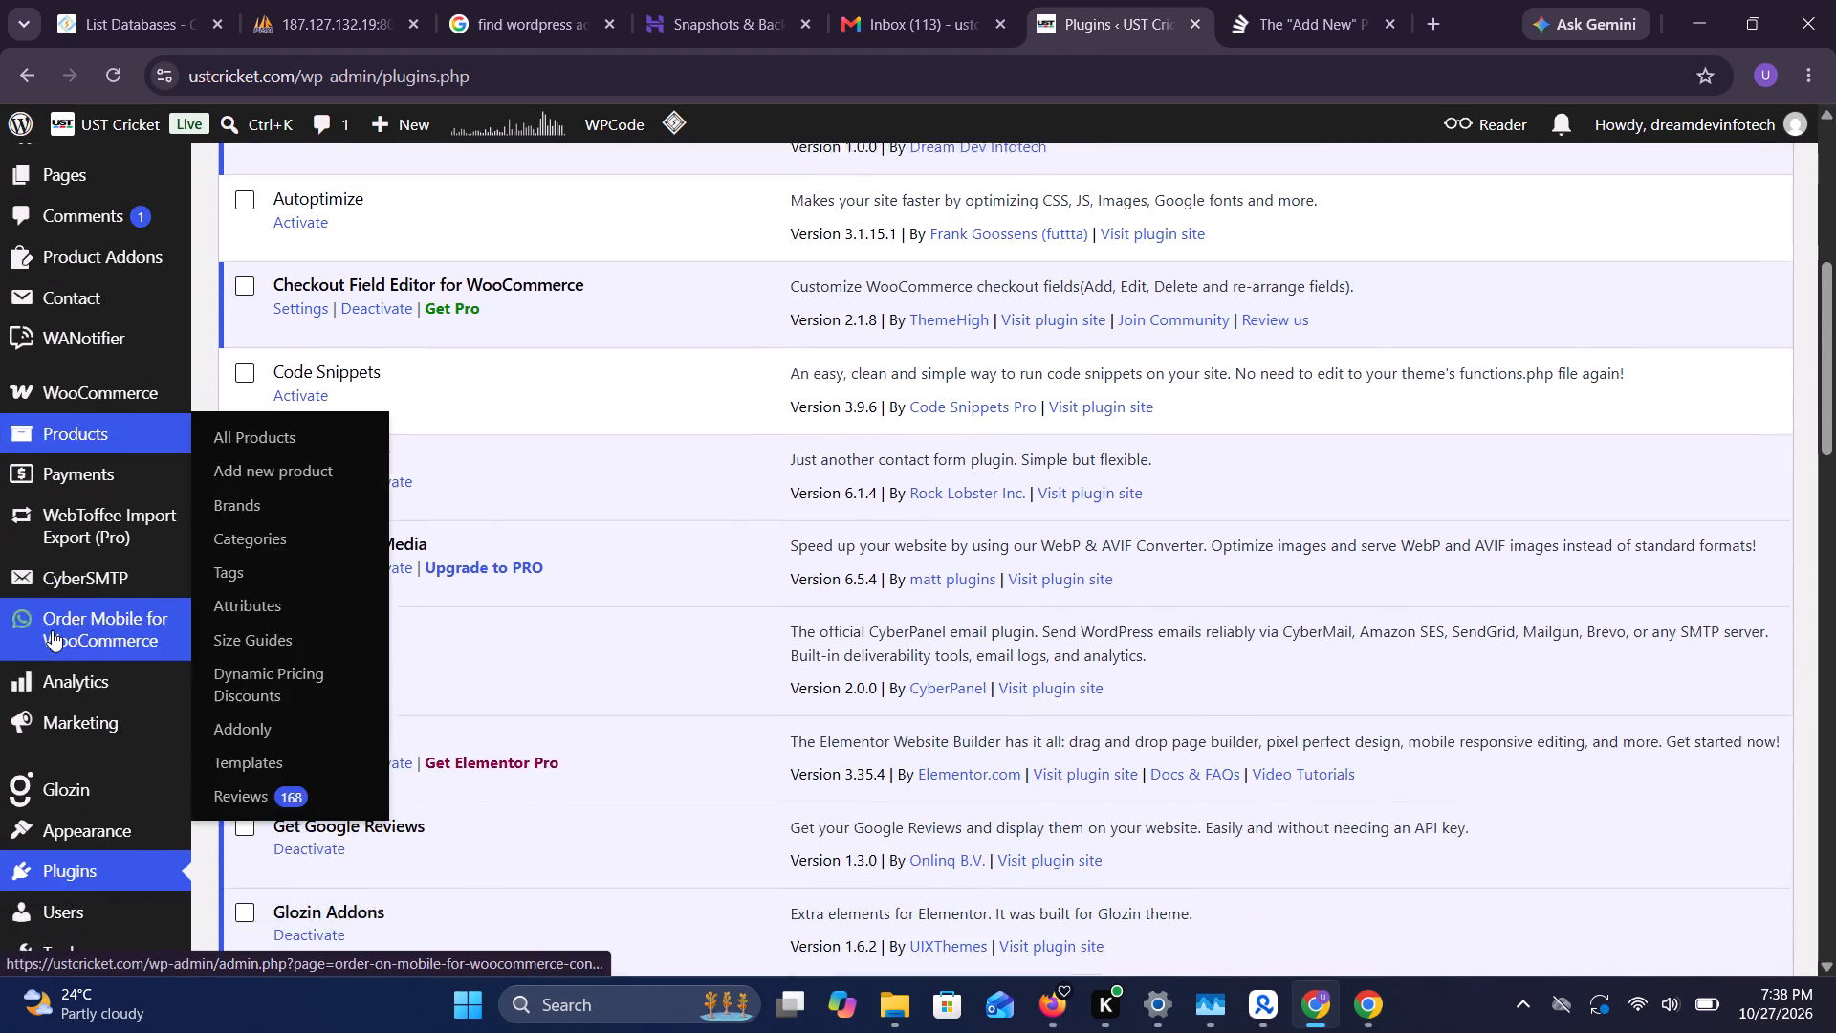
pyautogui.scroll(-5, 52, 630)
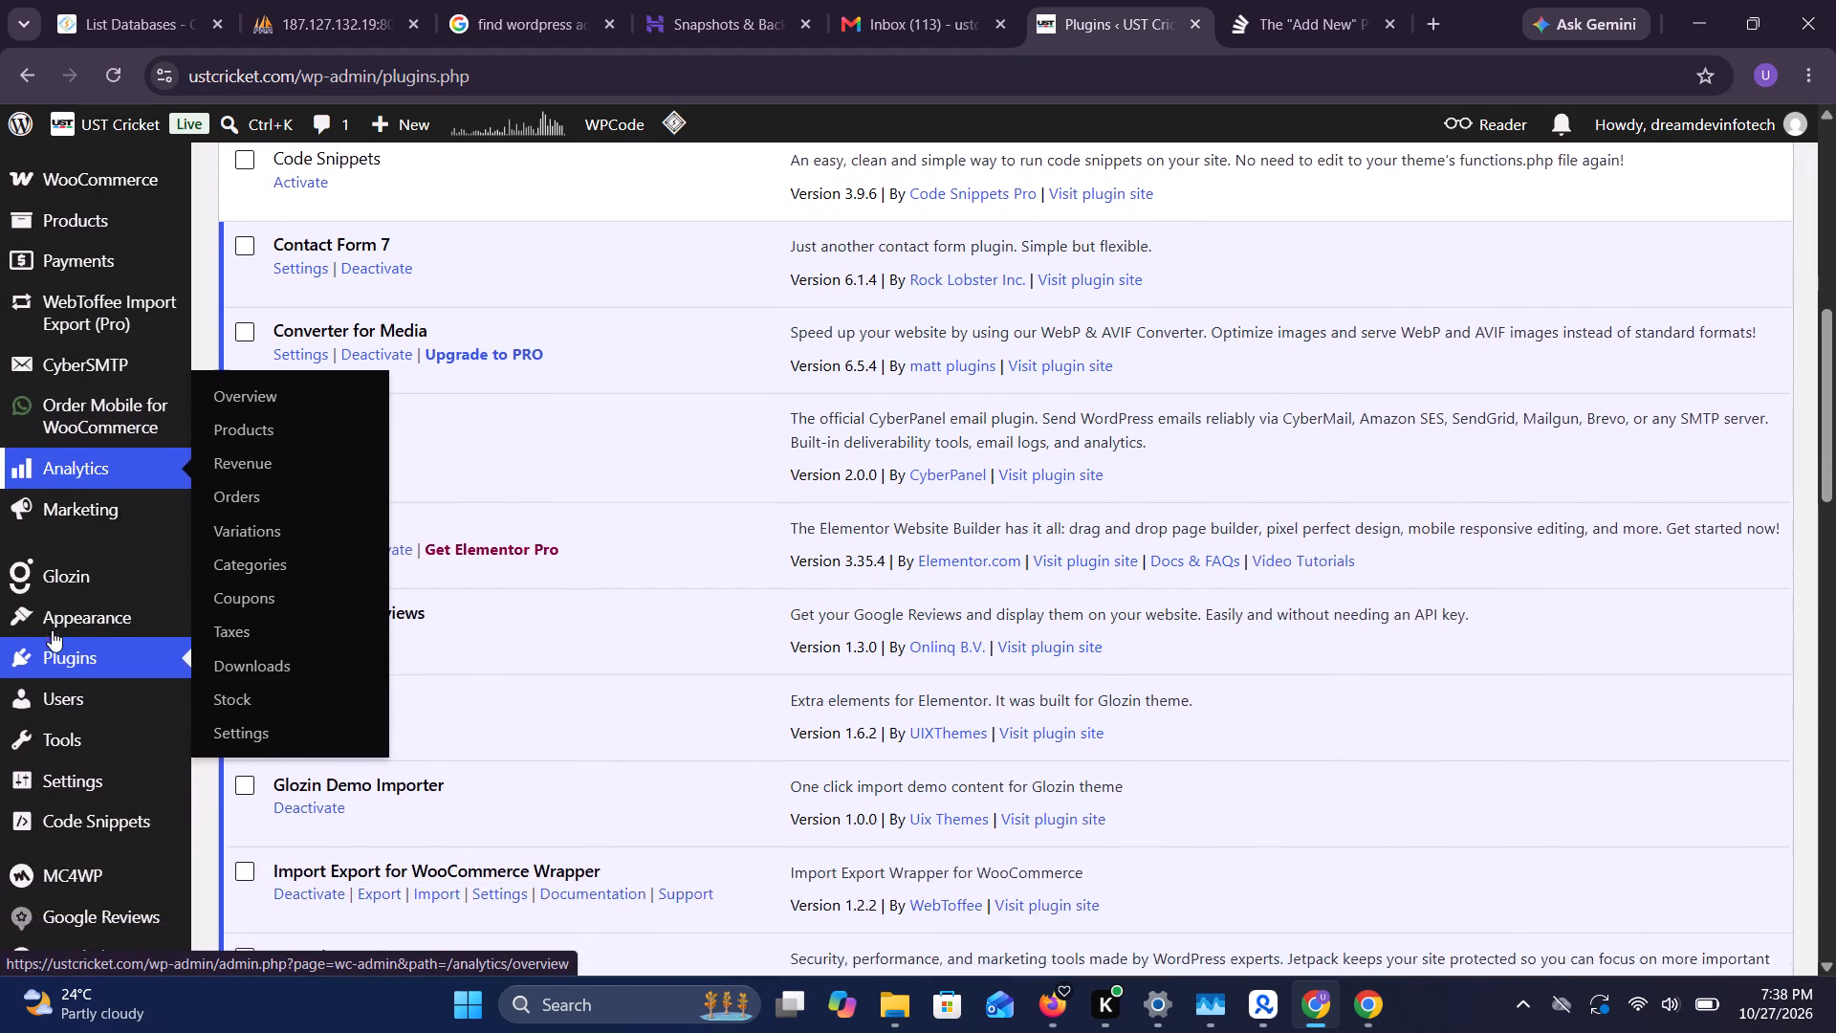
pyautogui.scroll(-1, 52, 630)
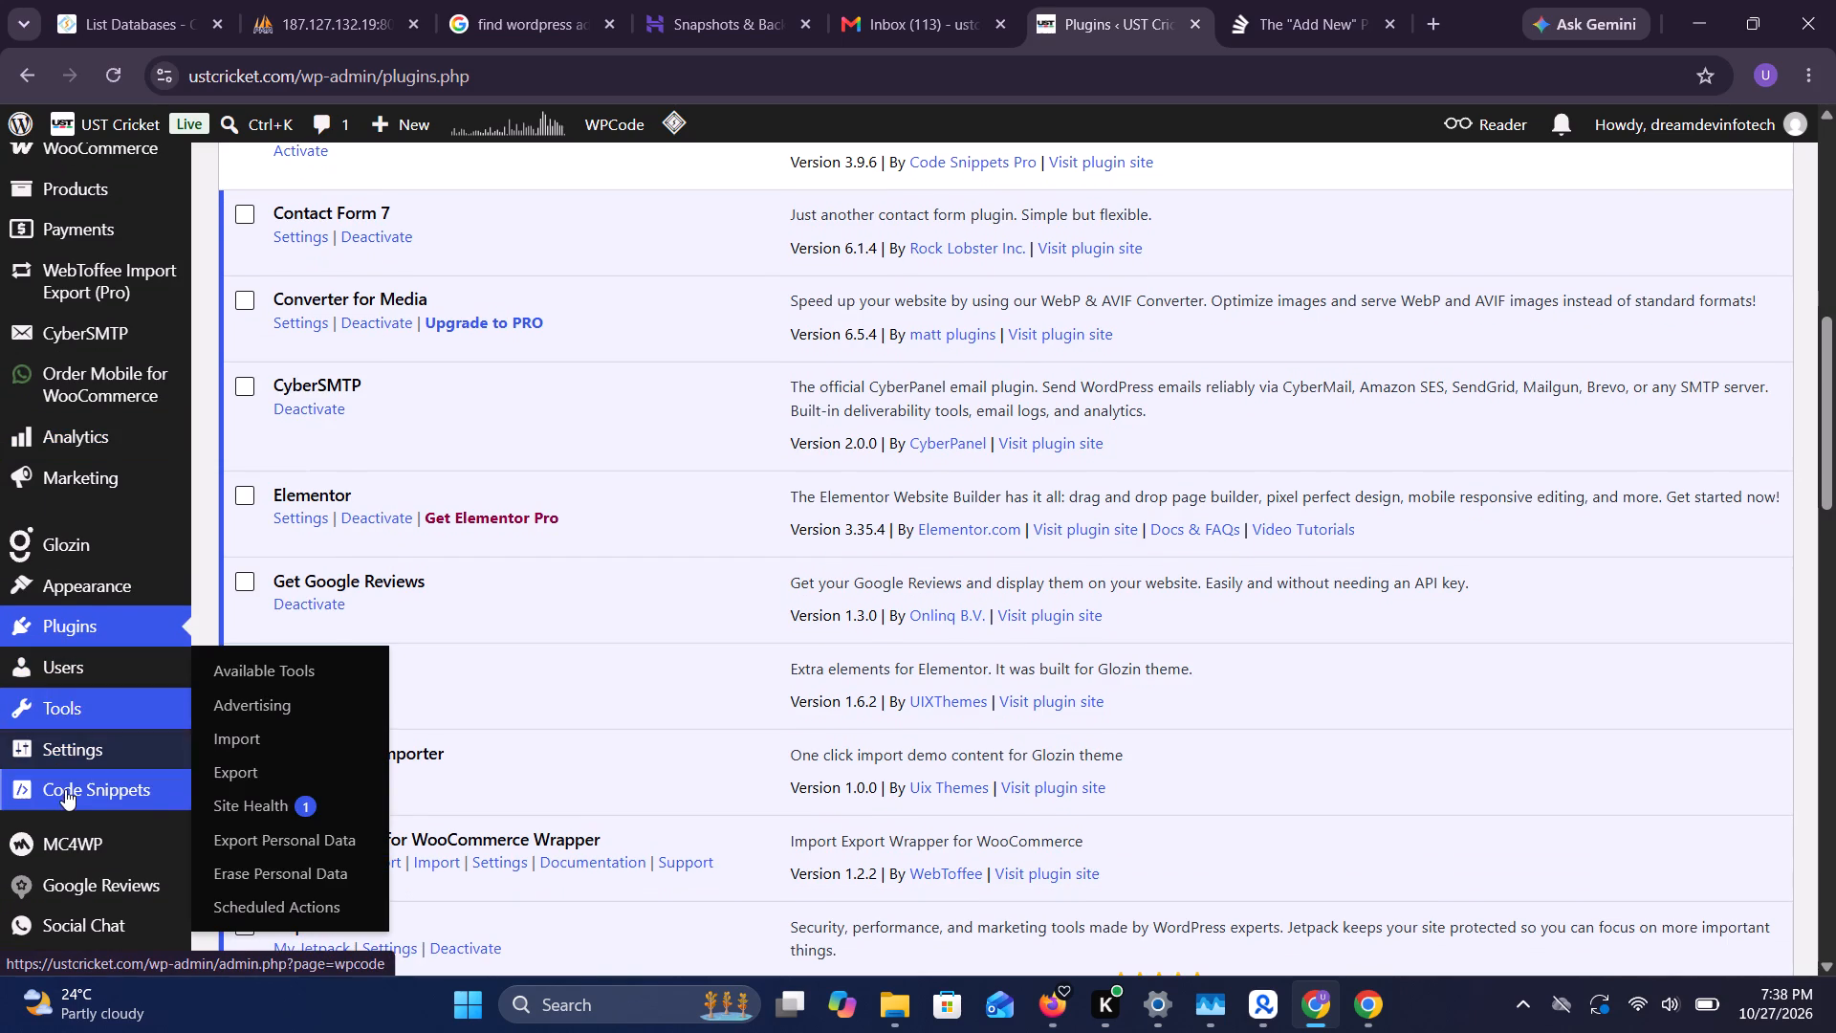
pyautogui.click(65, 792)
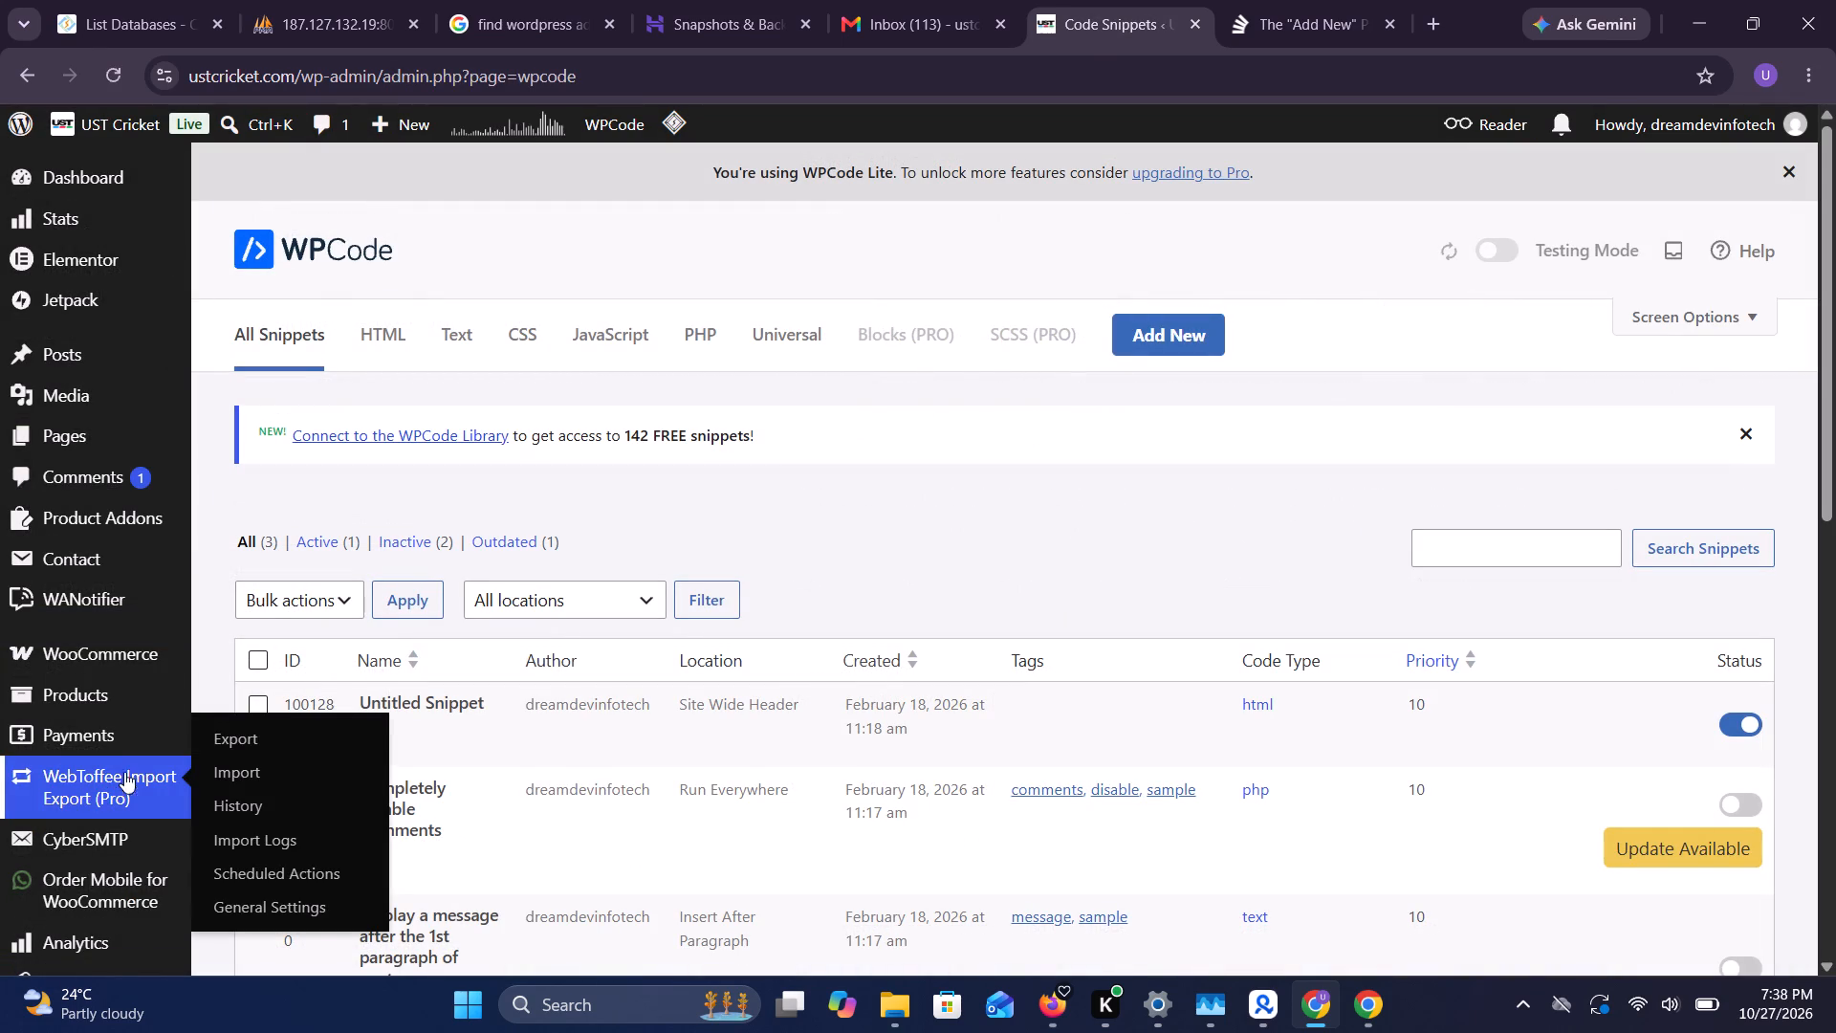
pyautogui.scroll(-2, 277, 593)
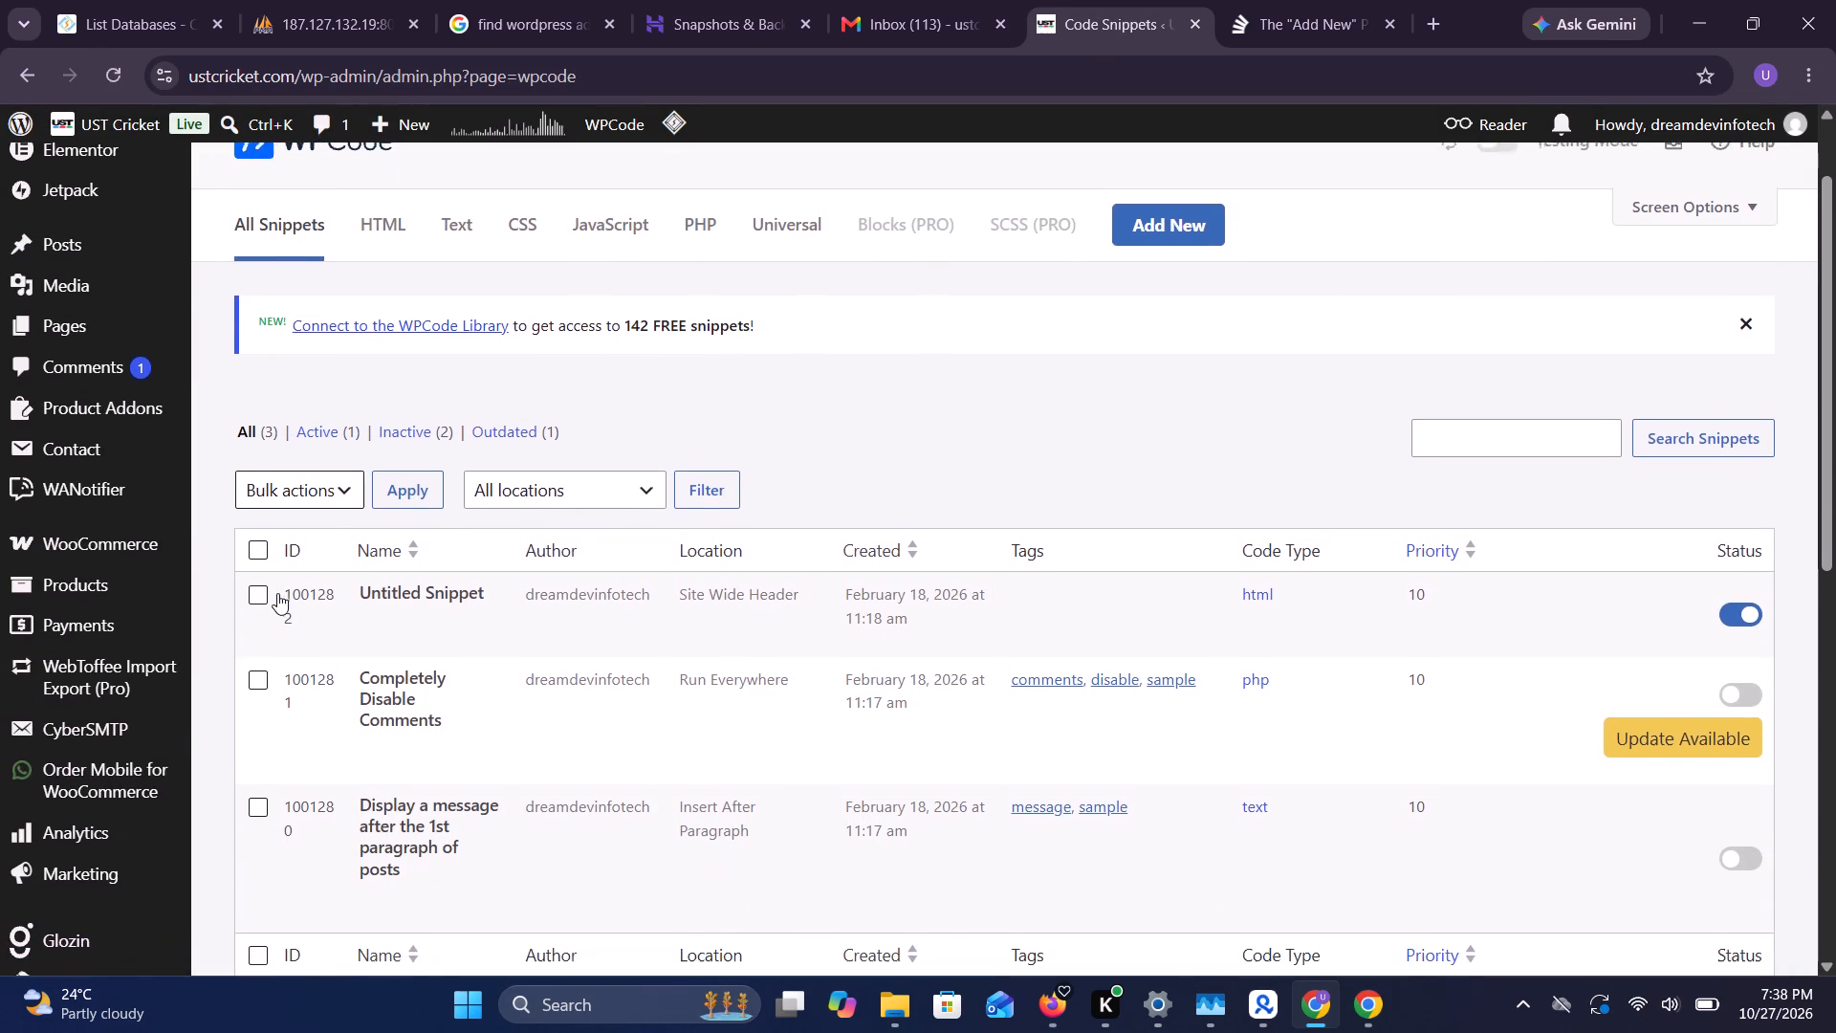
pyautogui.scroll(-2, 277, 593)
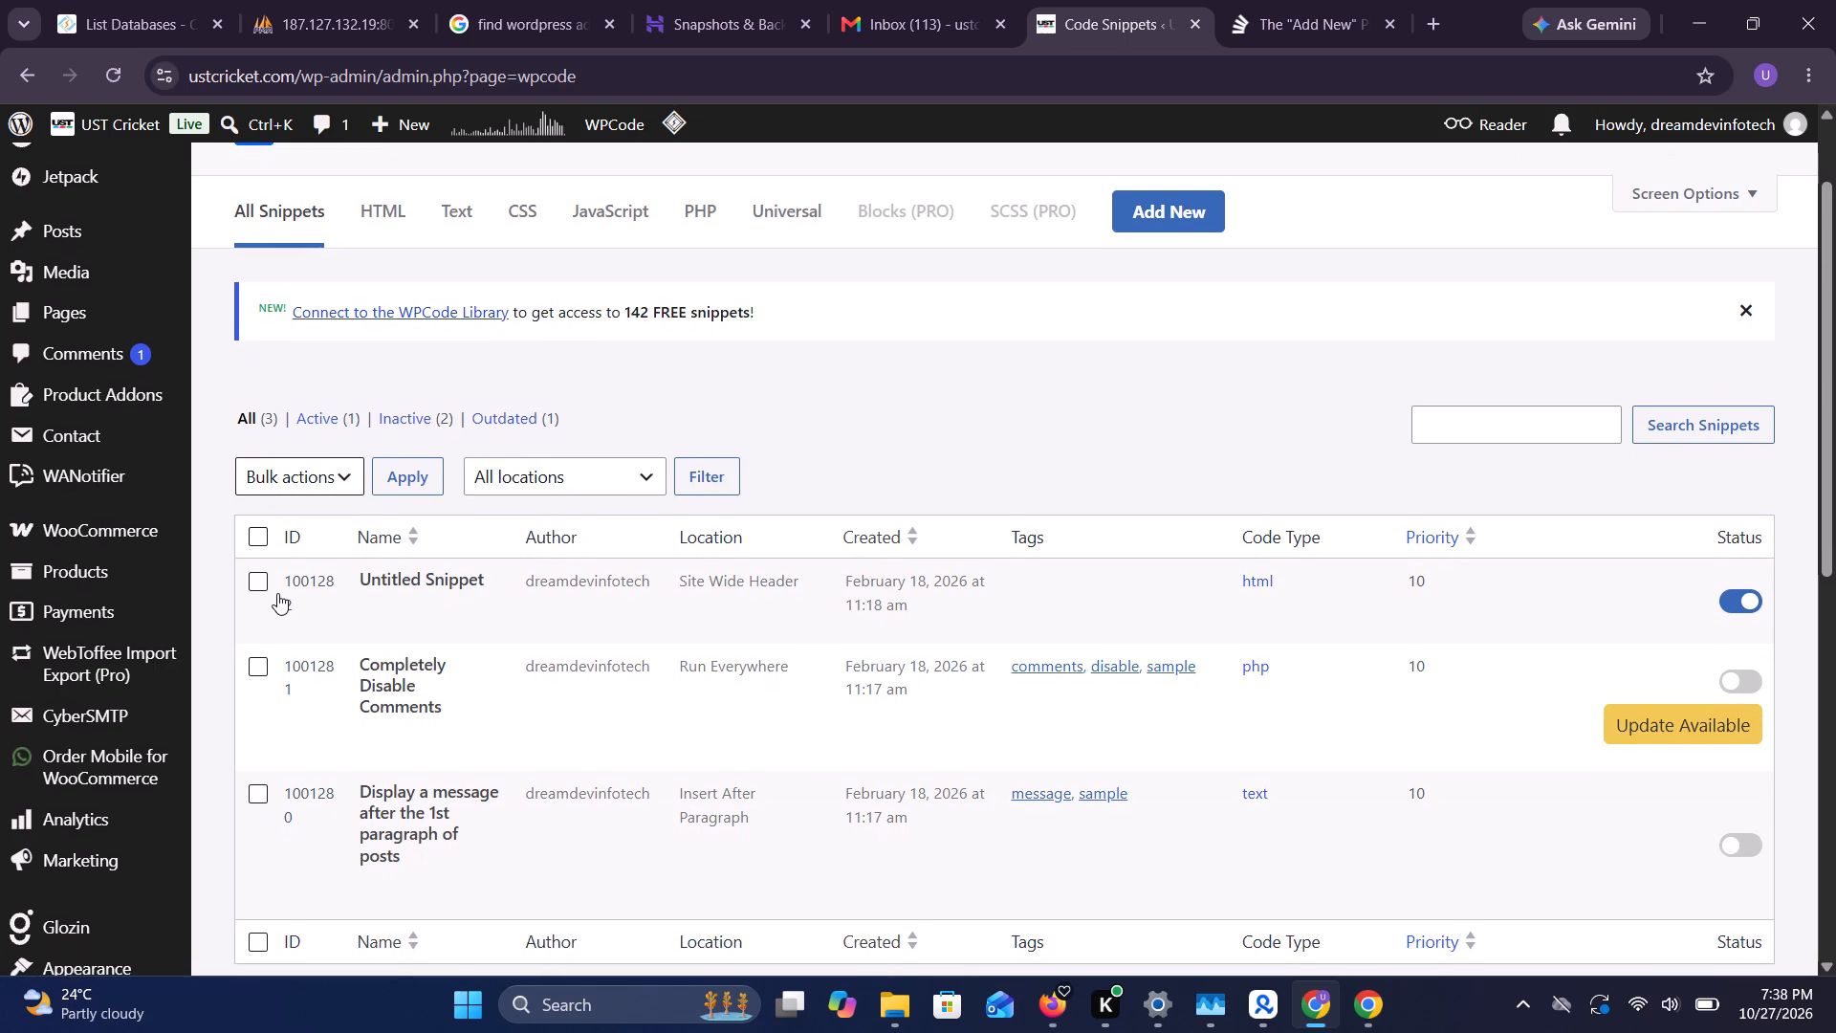
pyautogui.scroll(-3, 277, 593)
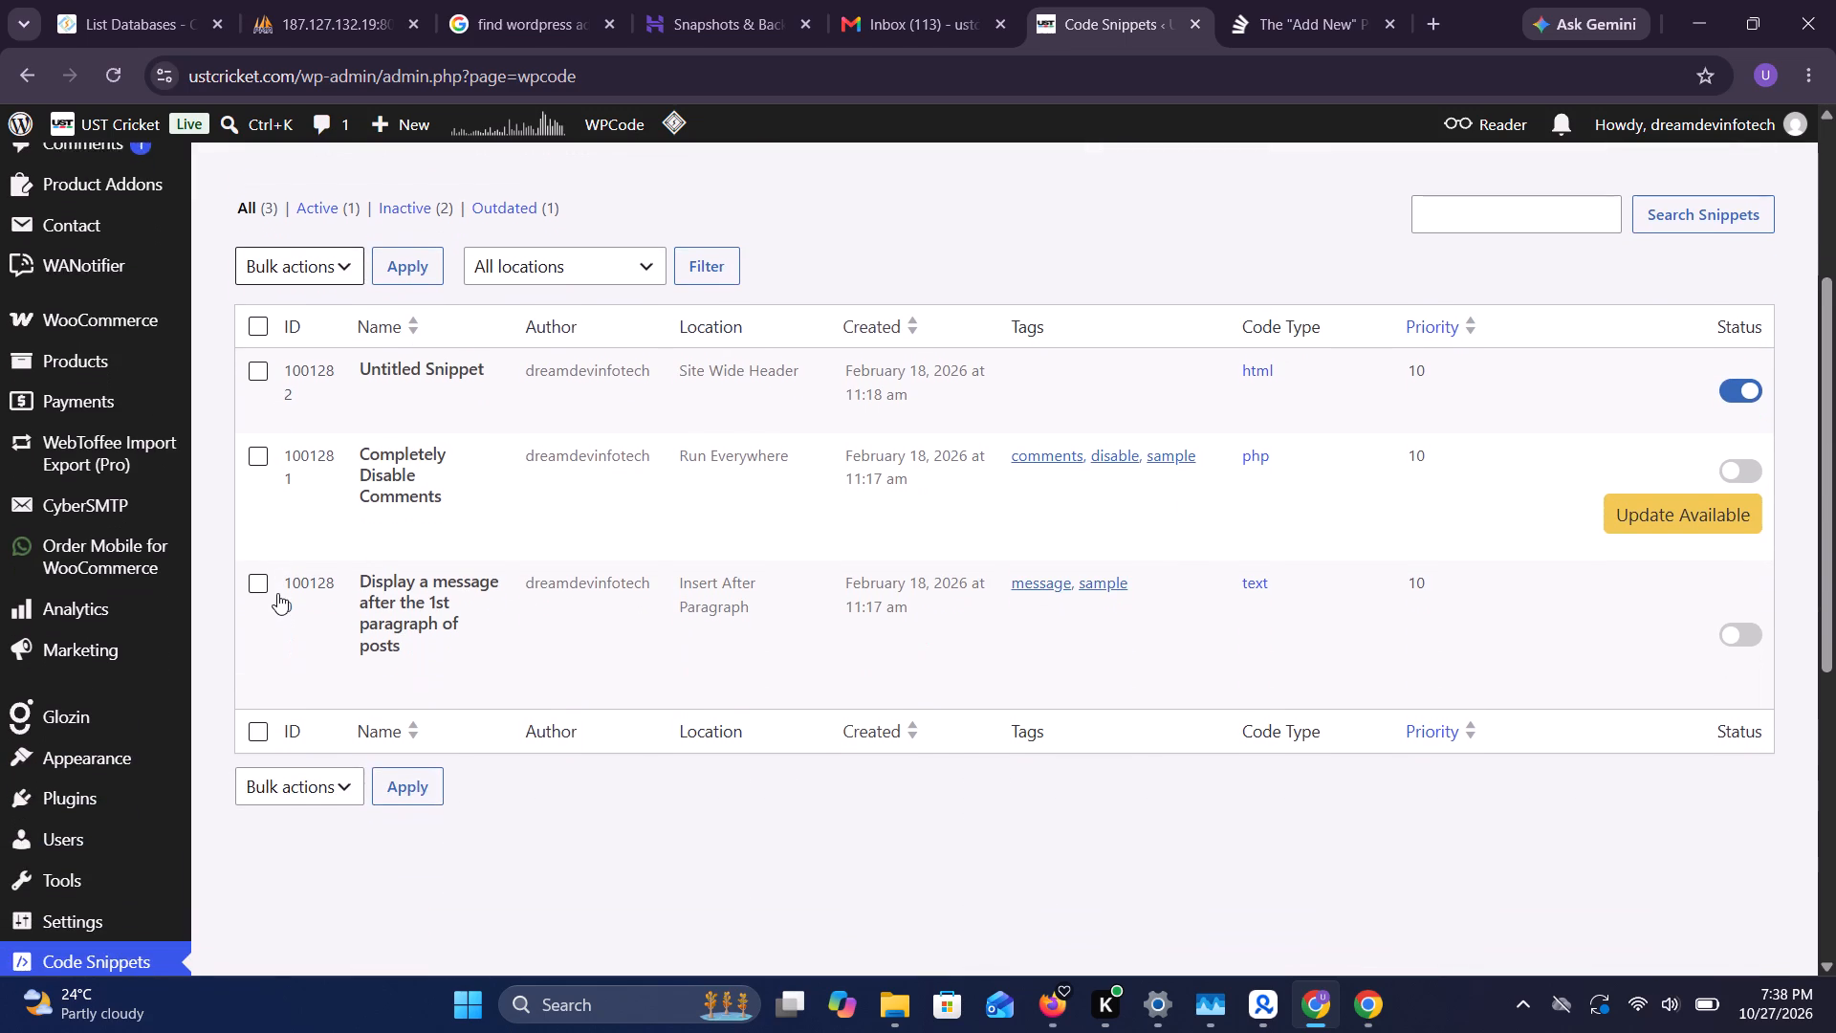
pyautogui.scroll(-1, 50, 774)
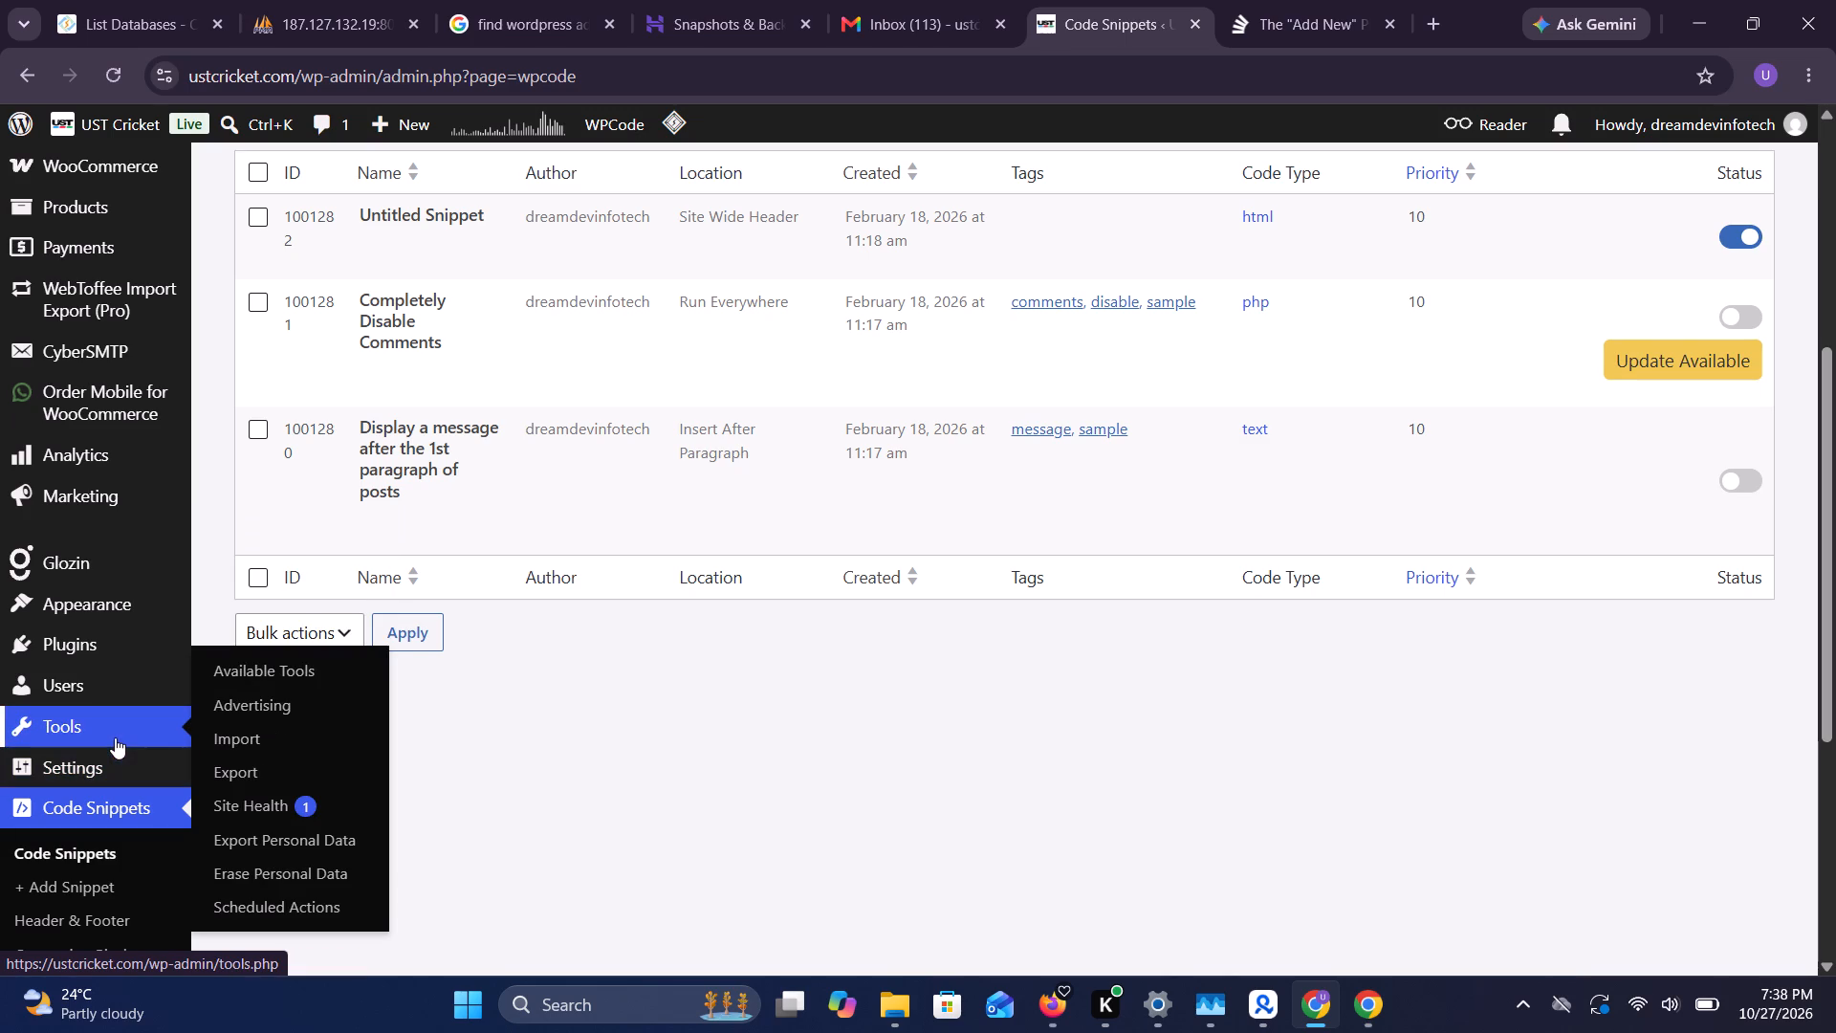
pyautogui.scroll(-4, 115, 736)
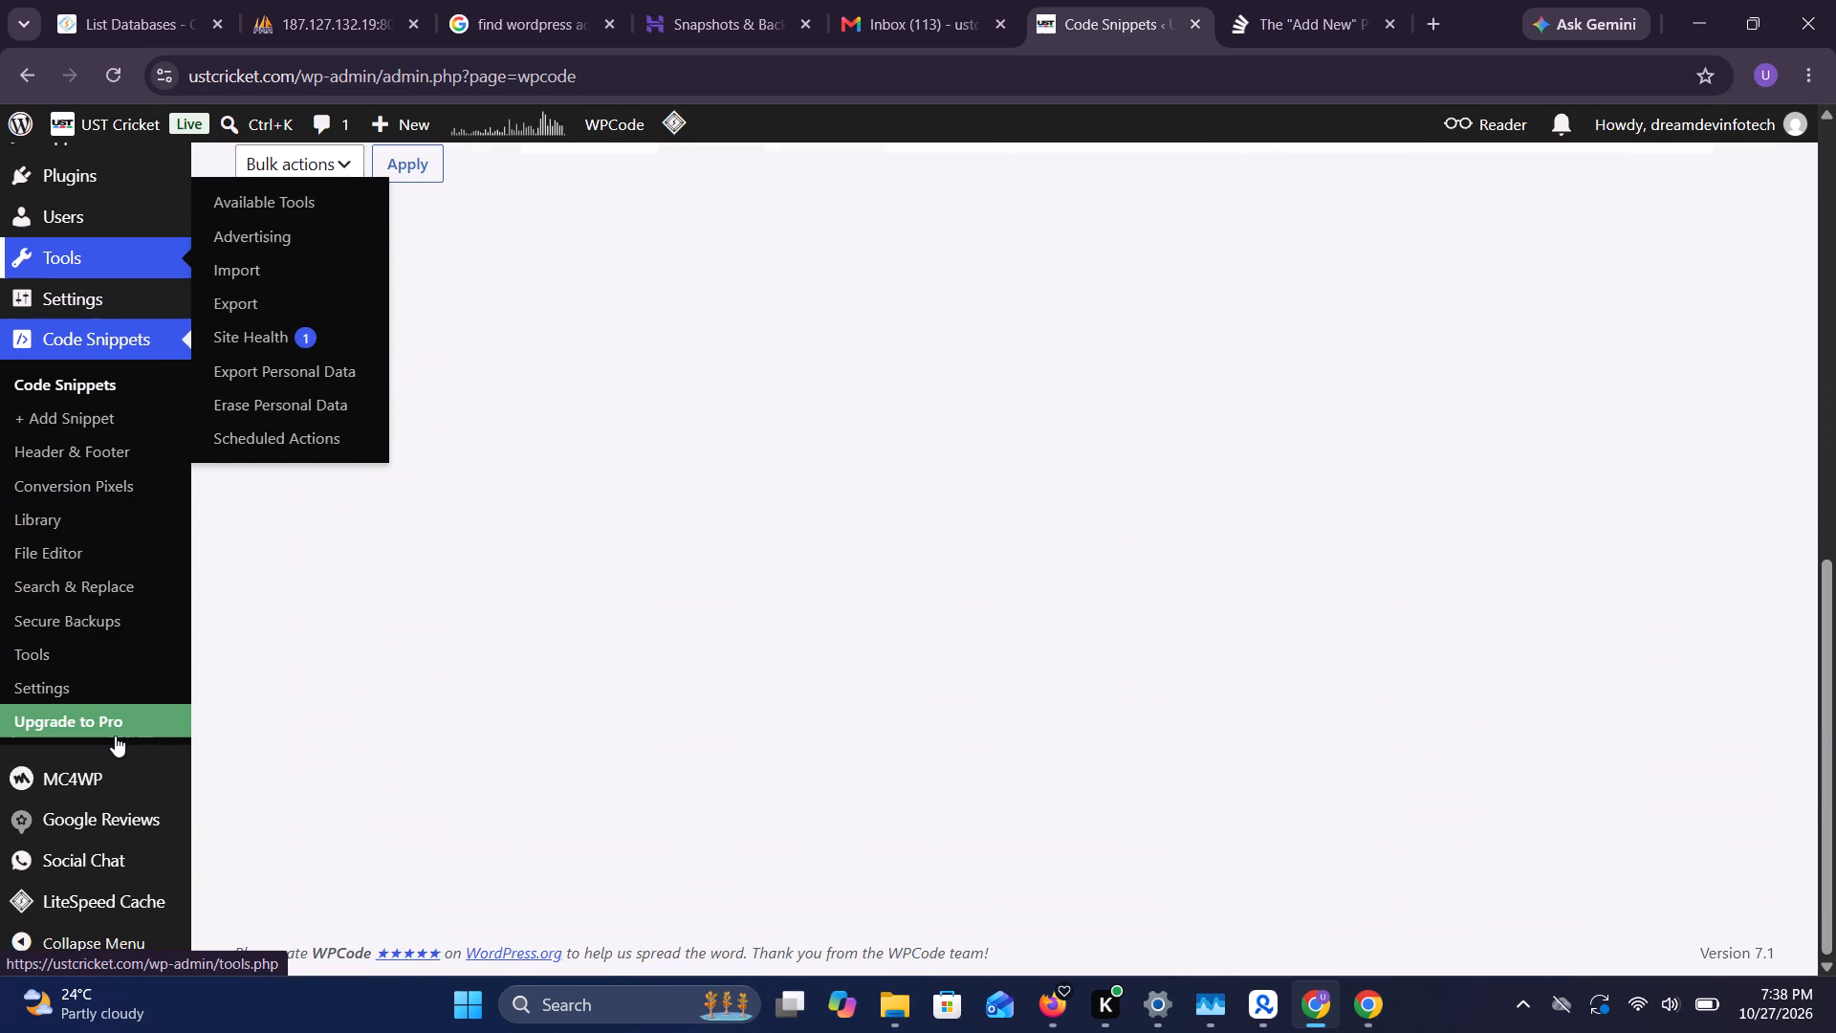
pyautogui.scroll(-2, 115, 736)
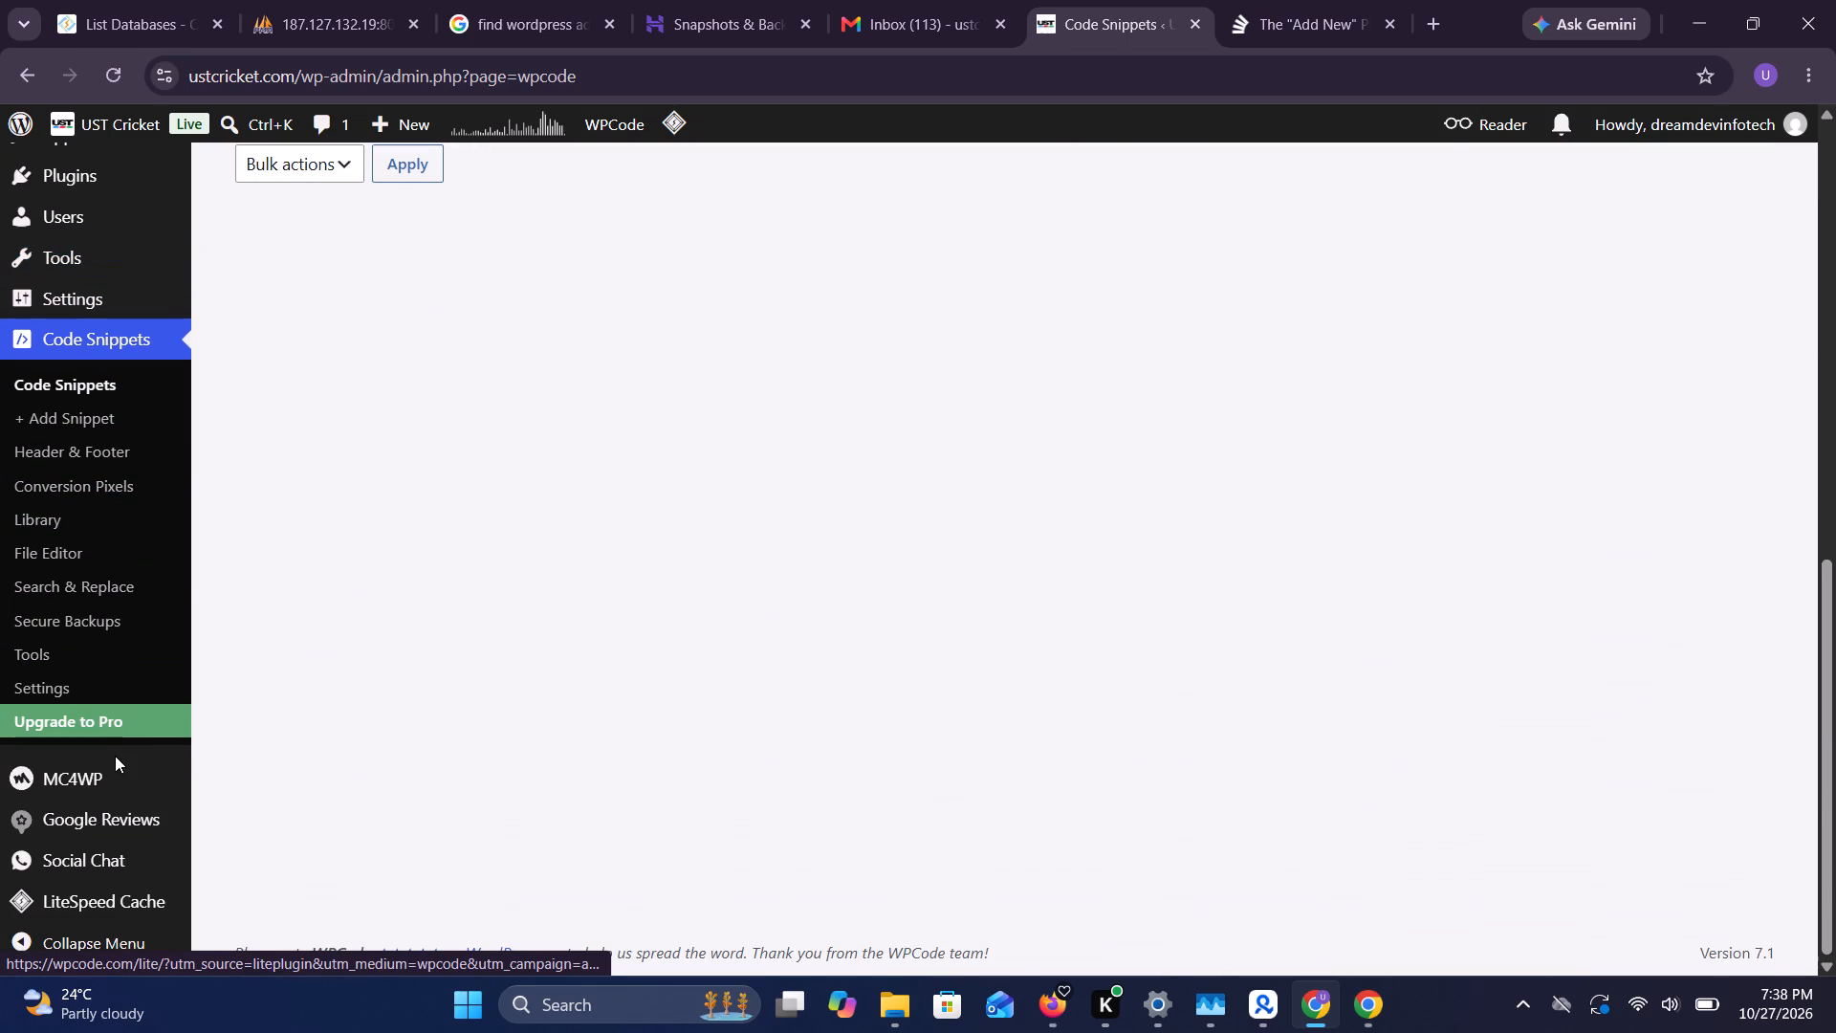
pyautogui.scroll(12, 115, 756)
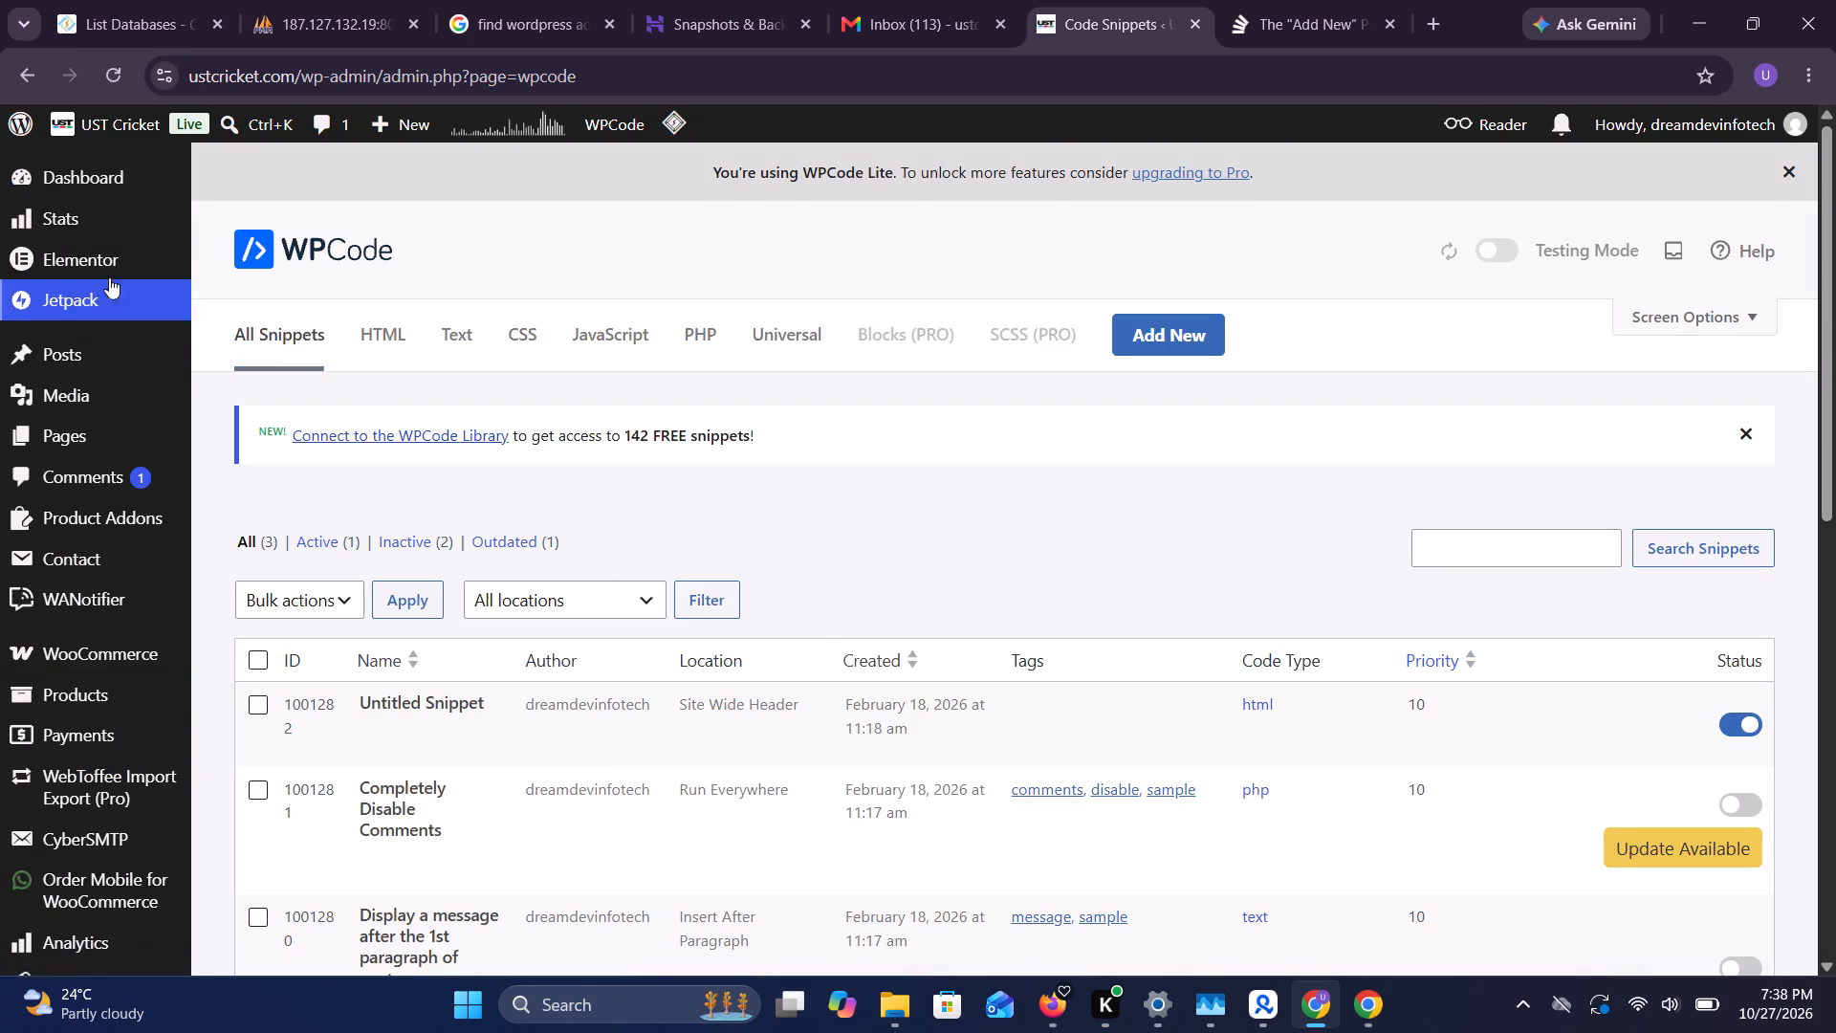
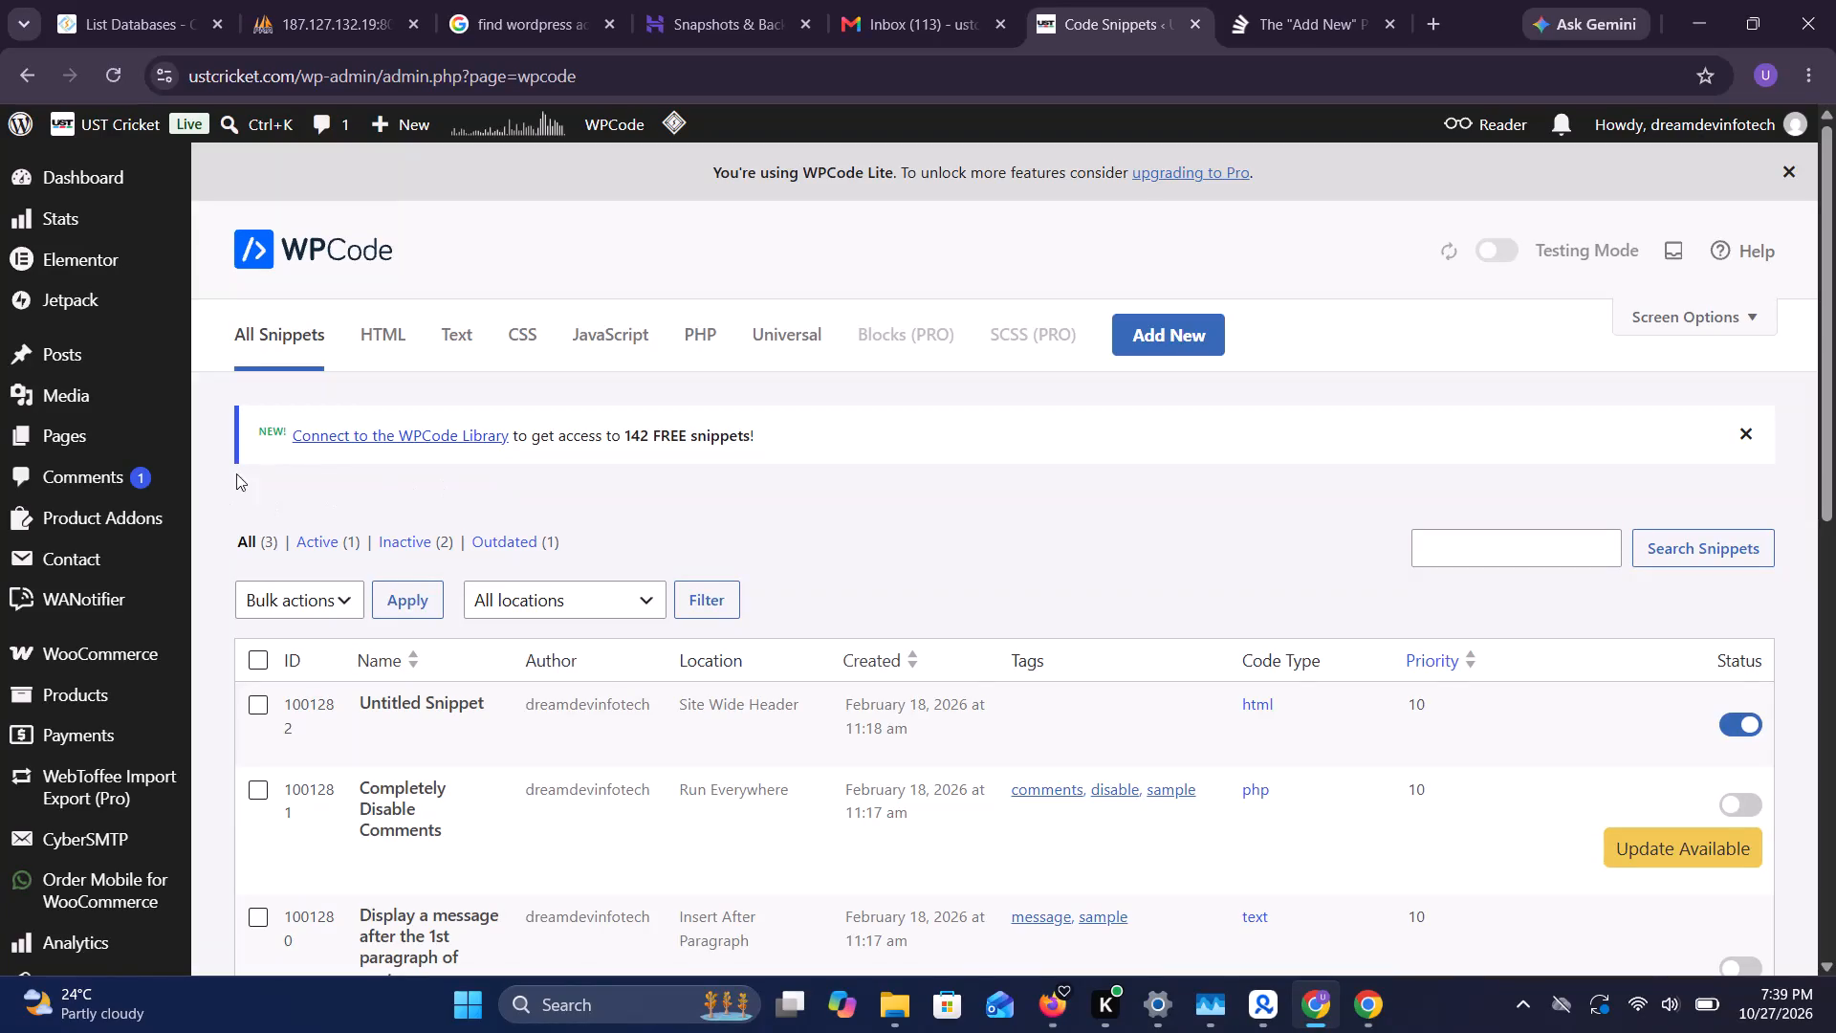
# Examine the rest of the Code Snippets list and the site's admin menu entries, including the WPCode tools.
pyautogui.scroll(-1, 325, 516)
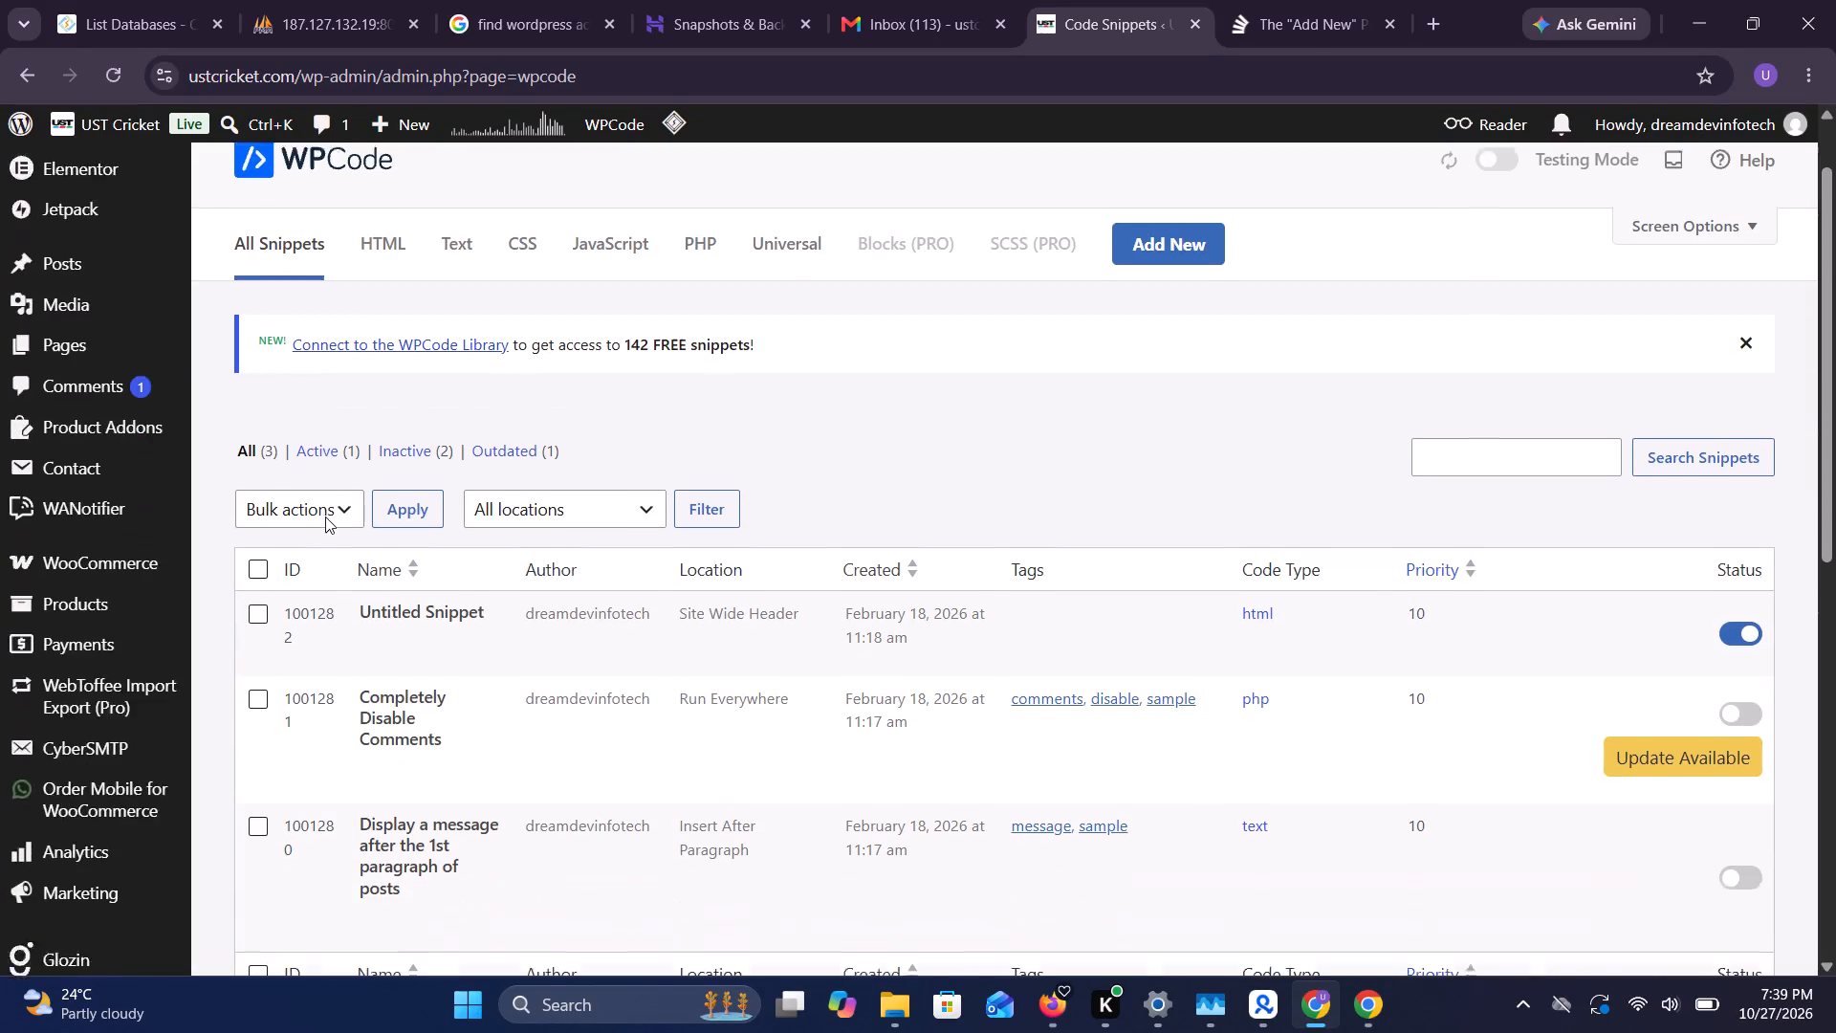
pyautogui.scroll(-1, 325, 516)
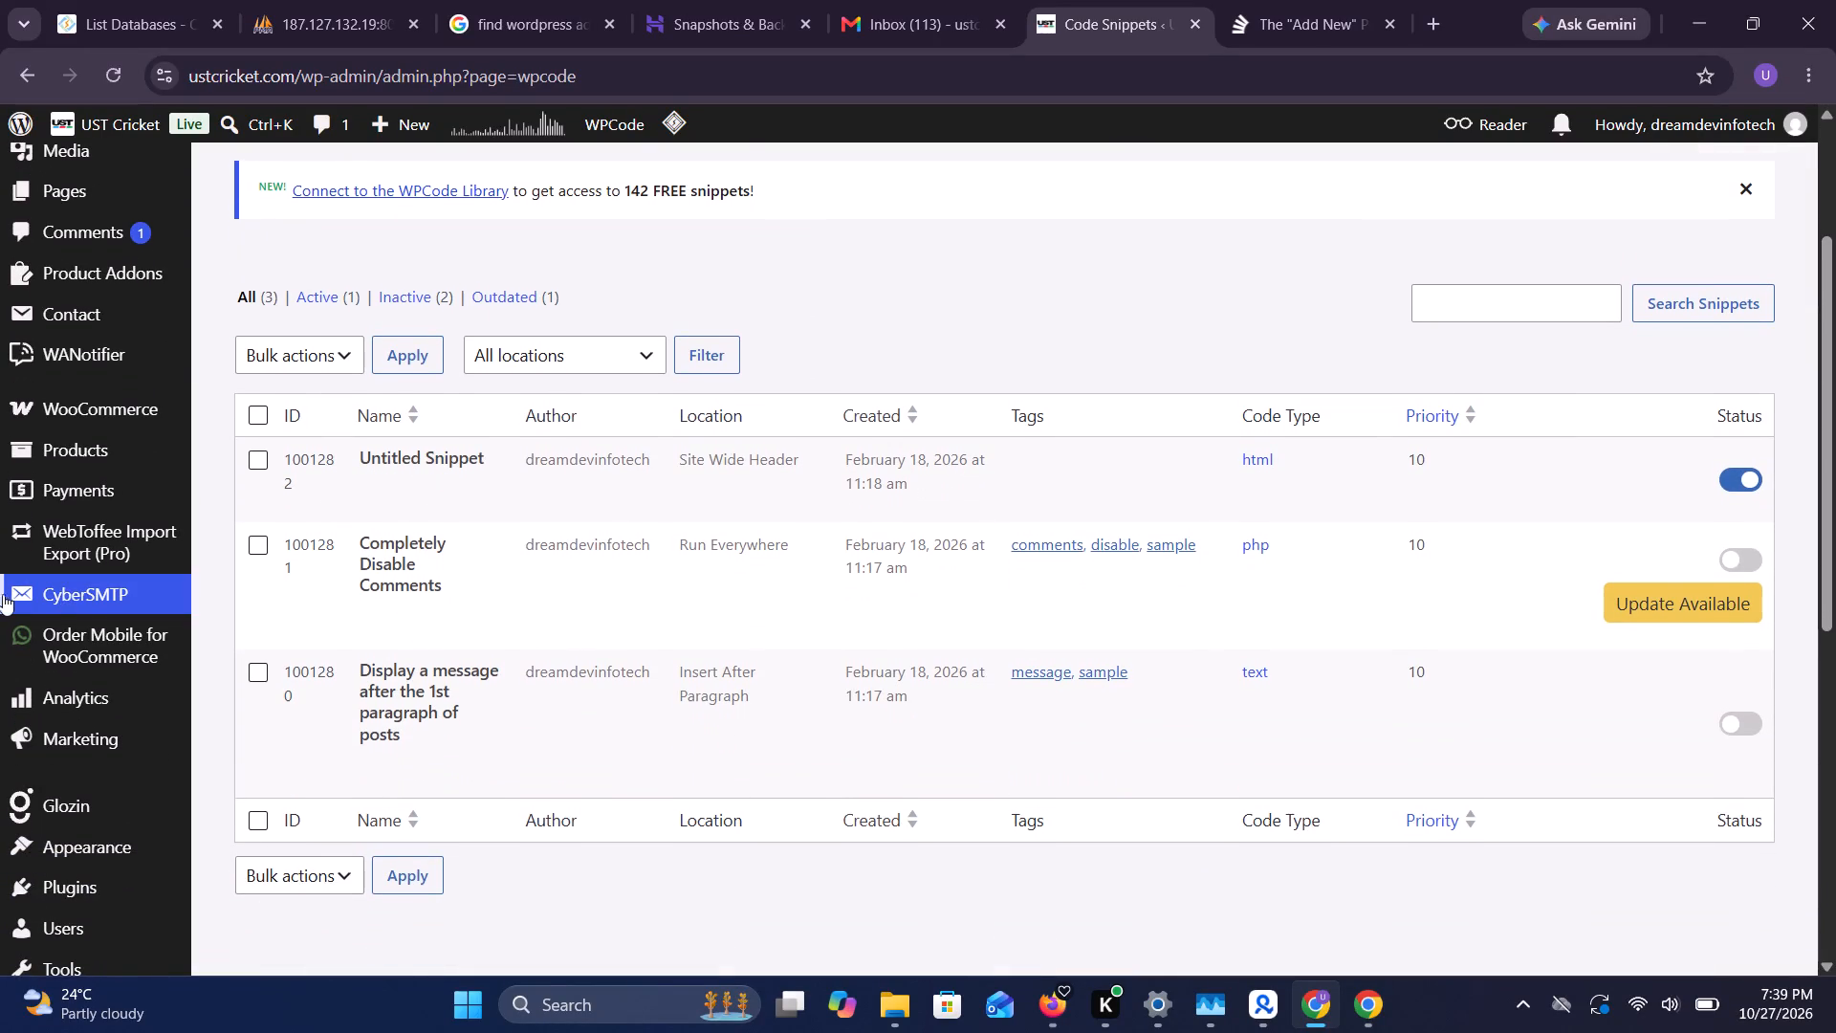
pyautogui.scroll(-3, 0, 594)
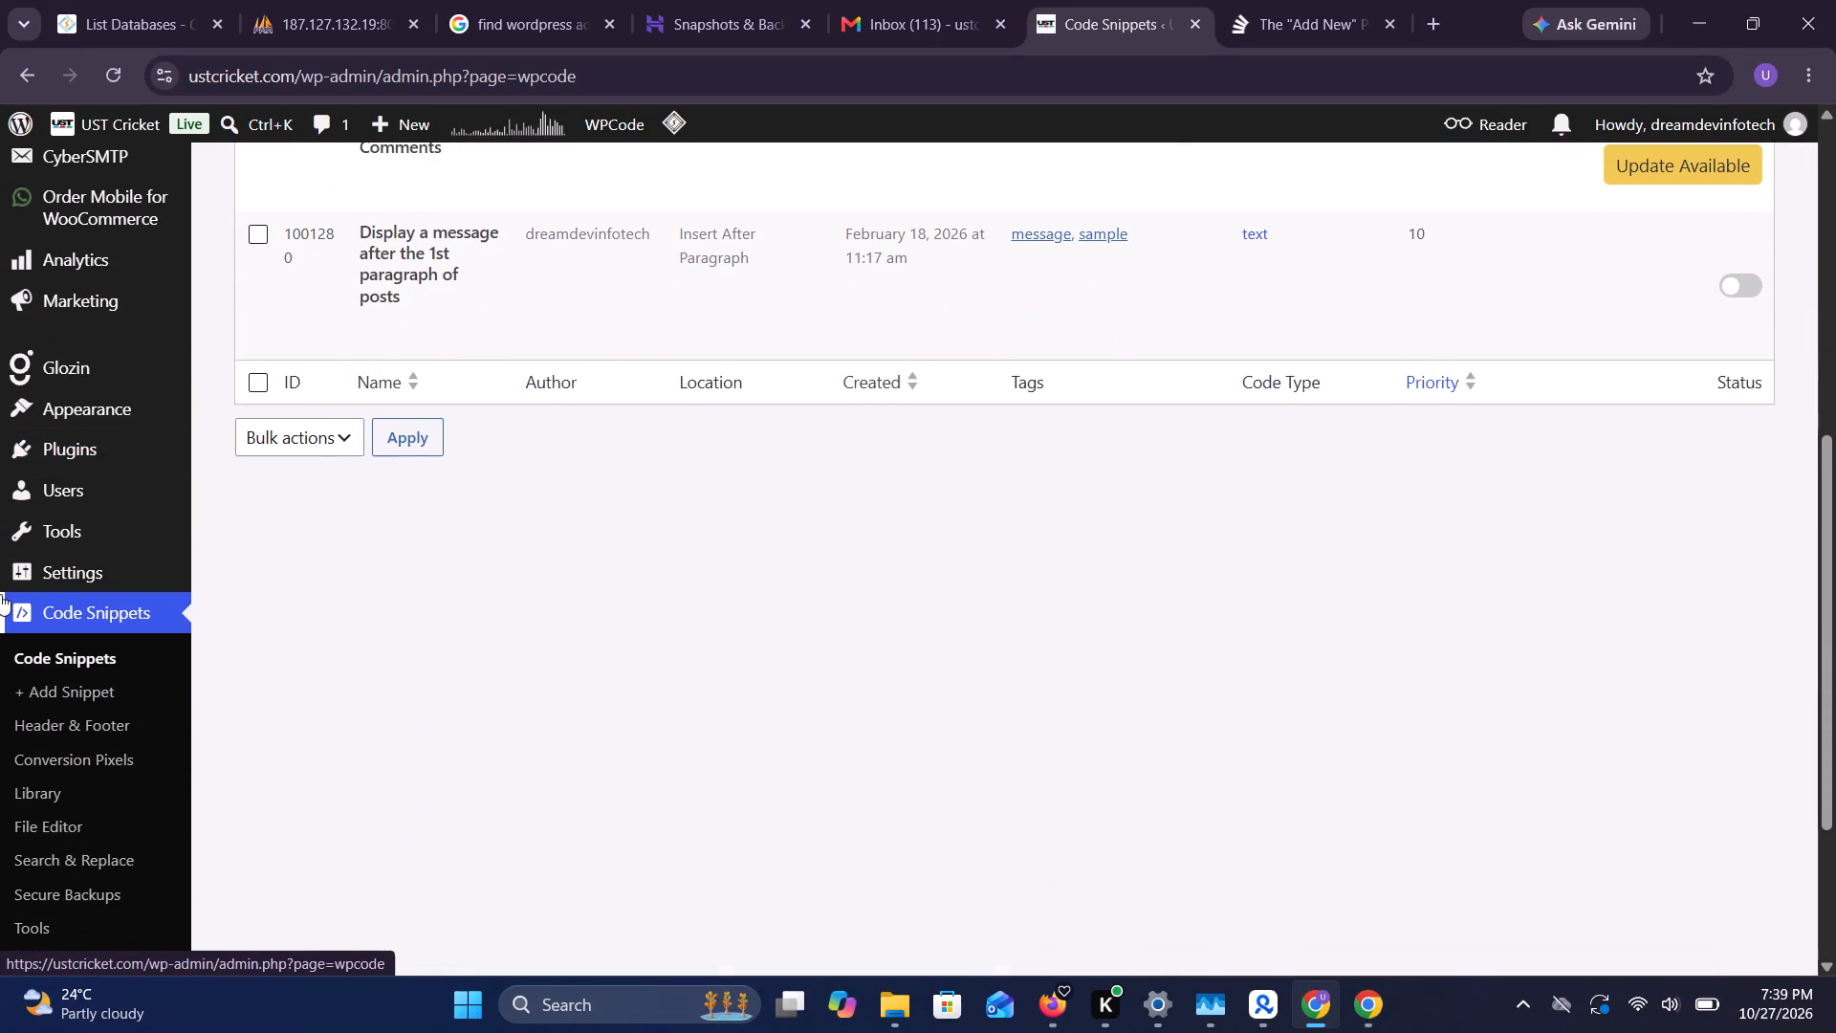
pyautogui.scroll(-1, 0, 594)
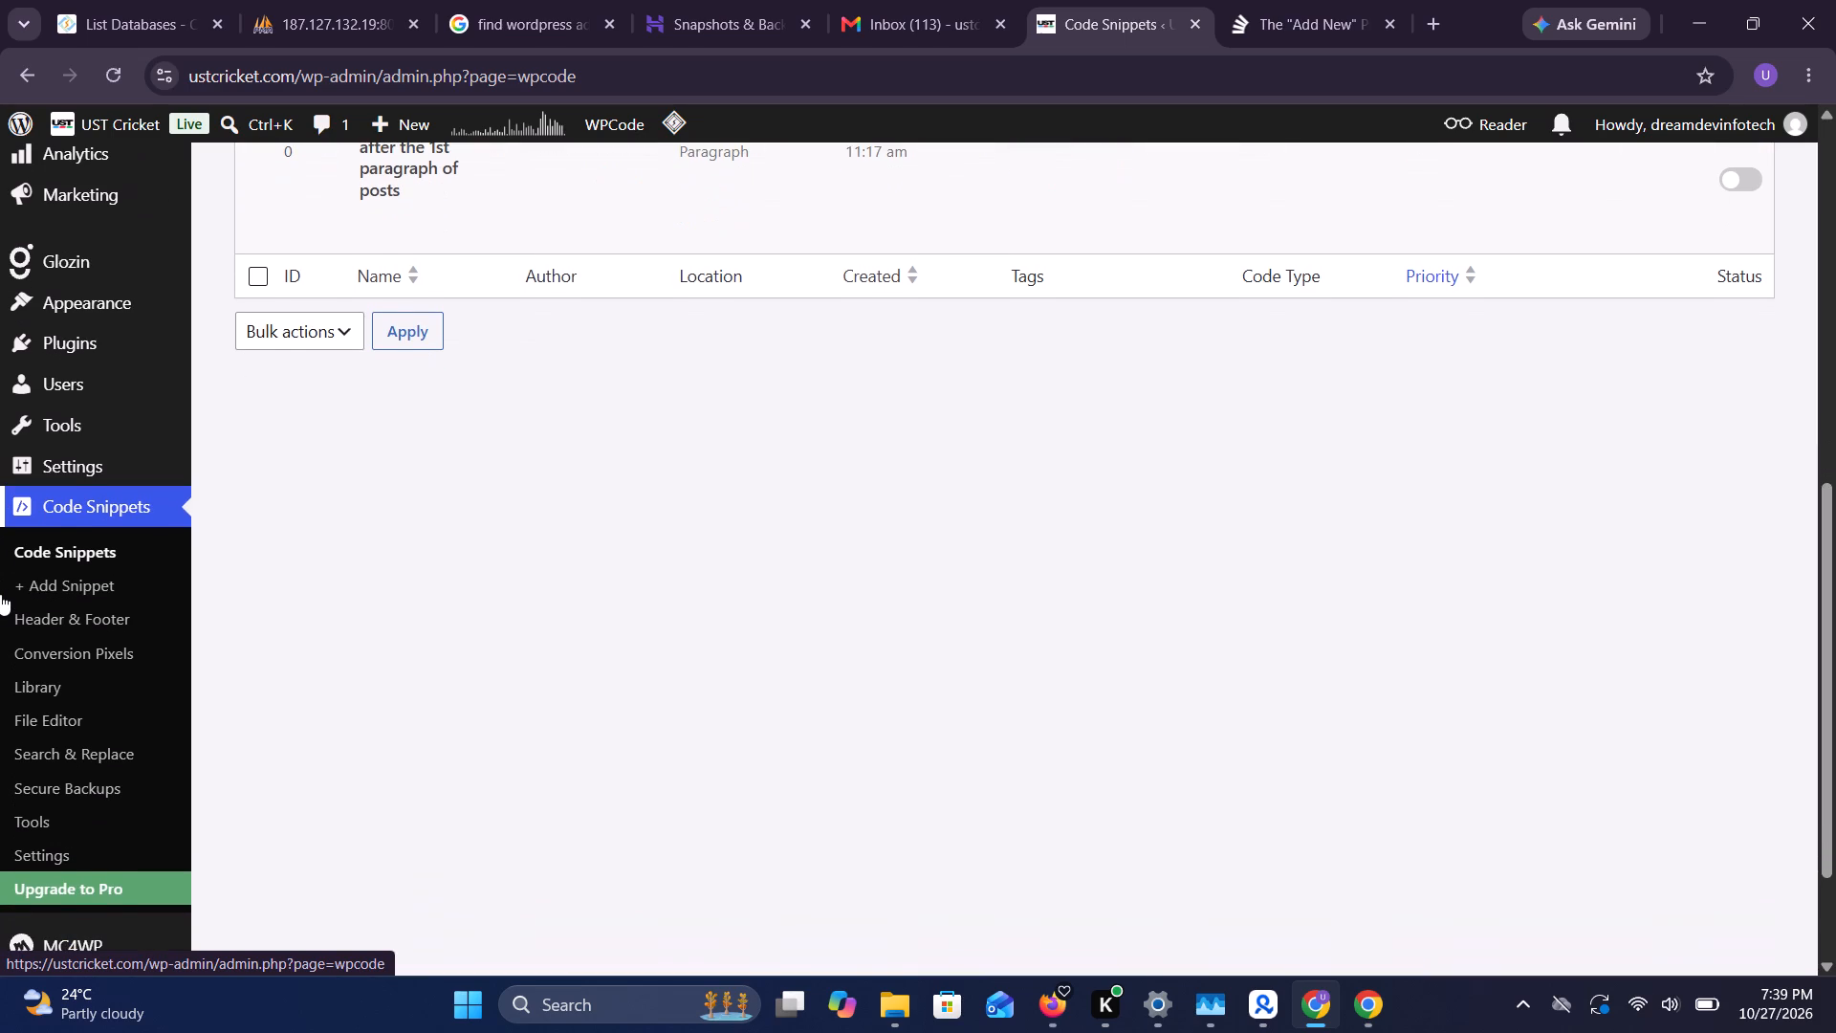
pyautogui.scroll(-1, 0, 594)
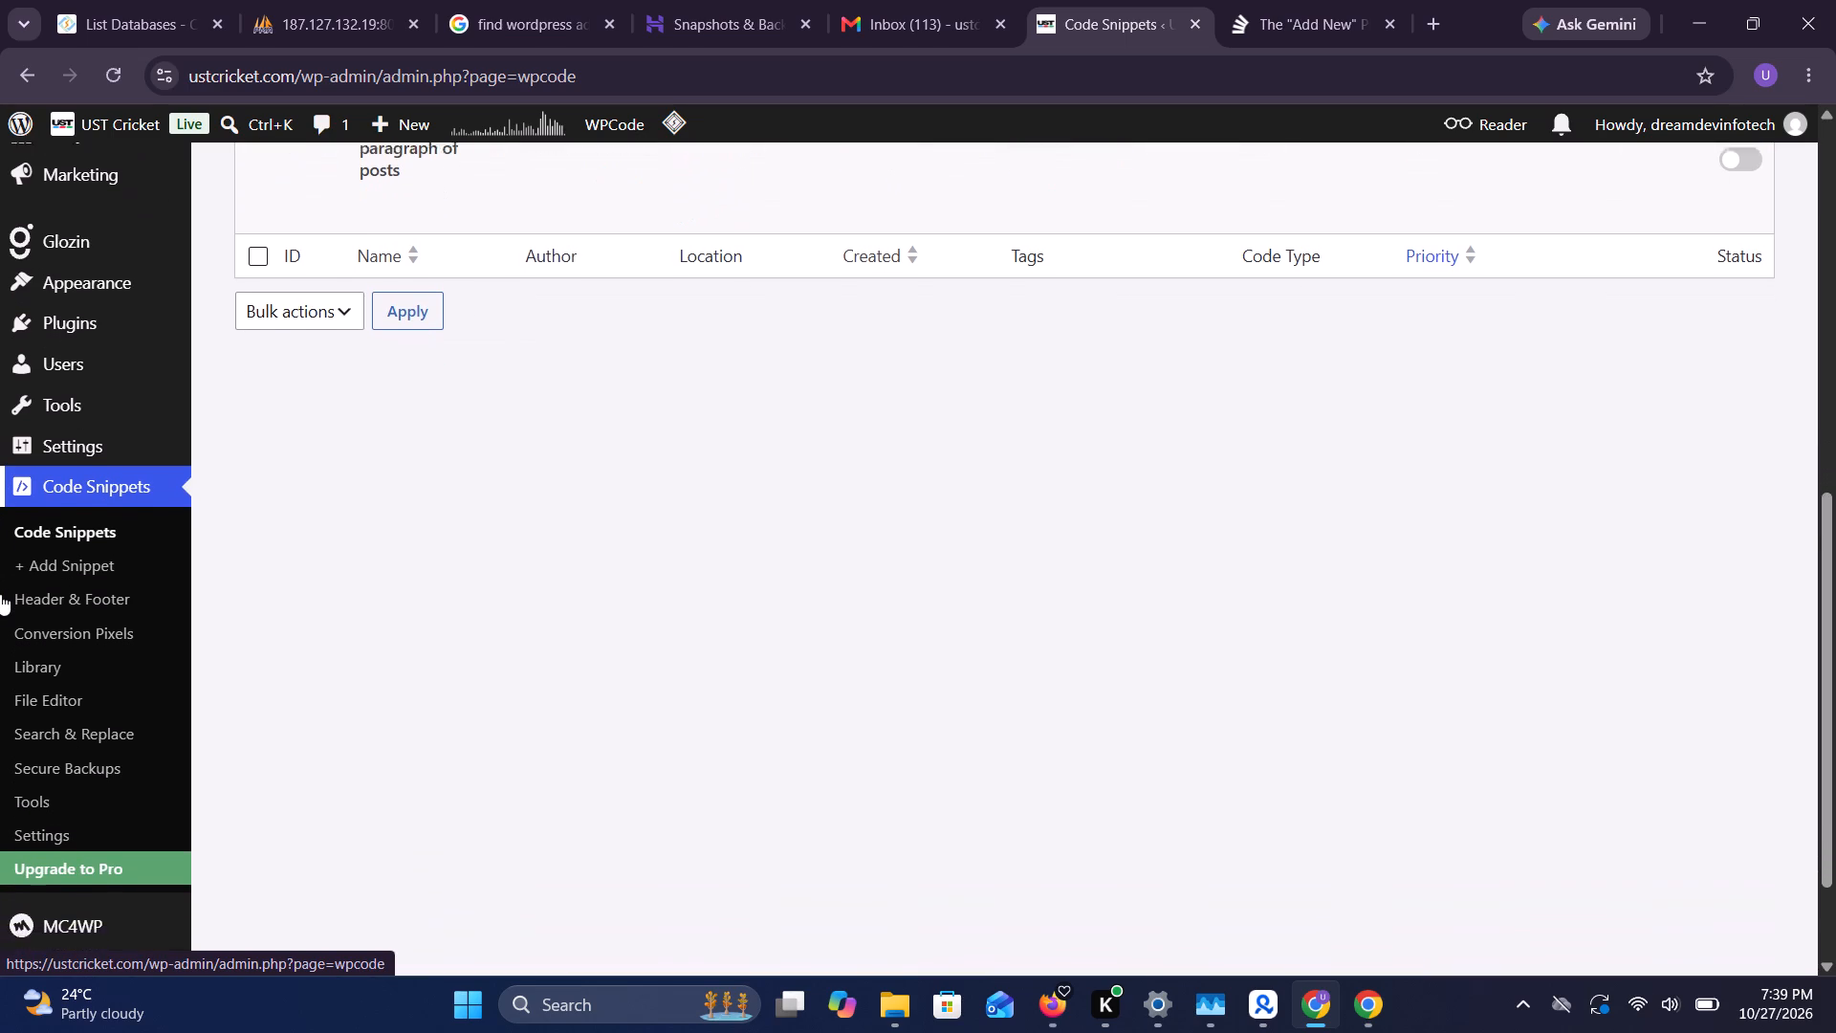
pyautogui.scroll(-3, 0, 594)
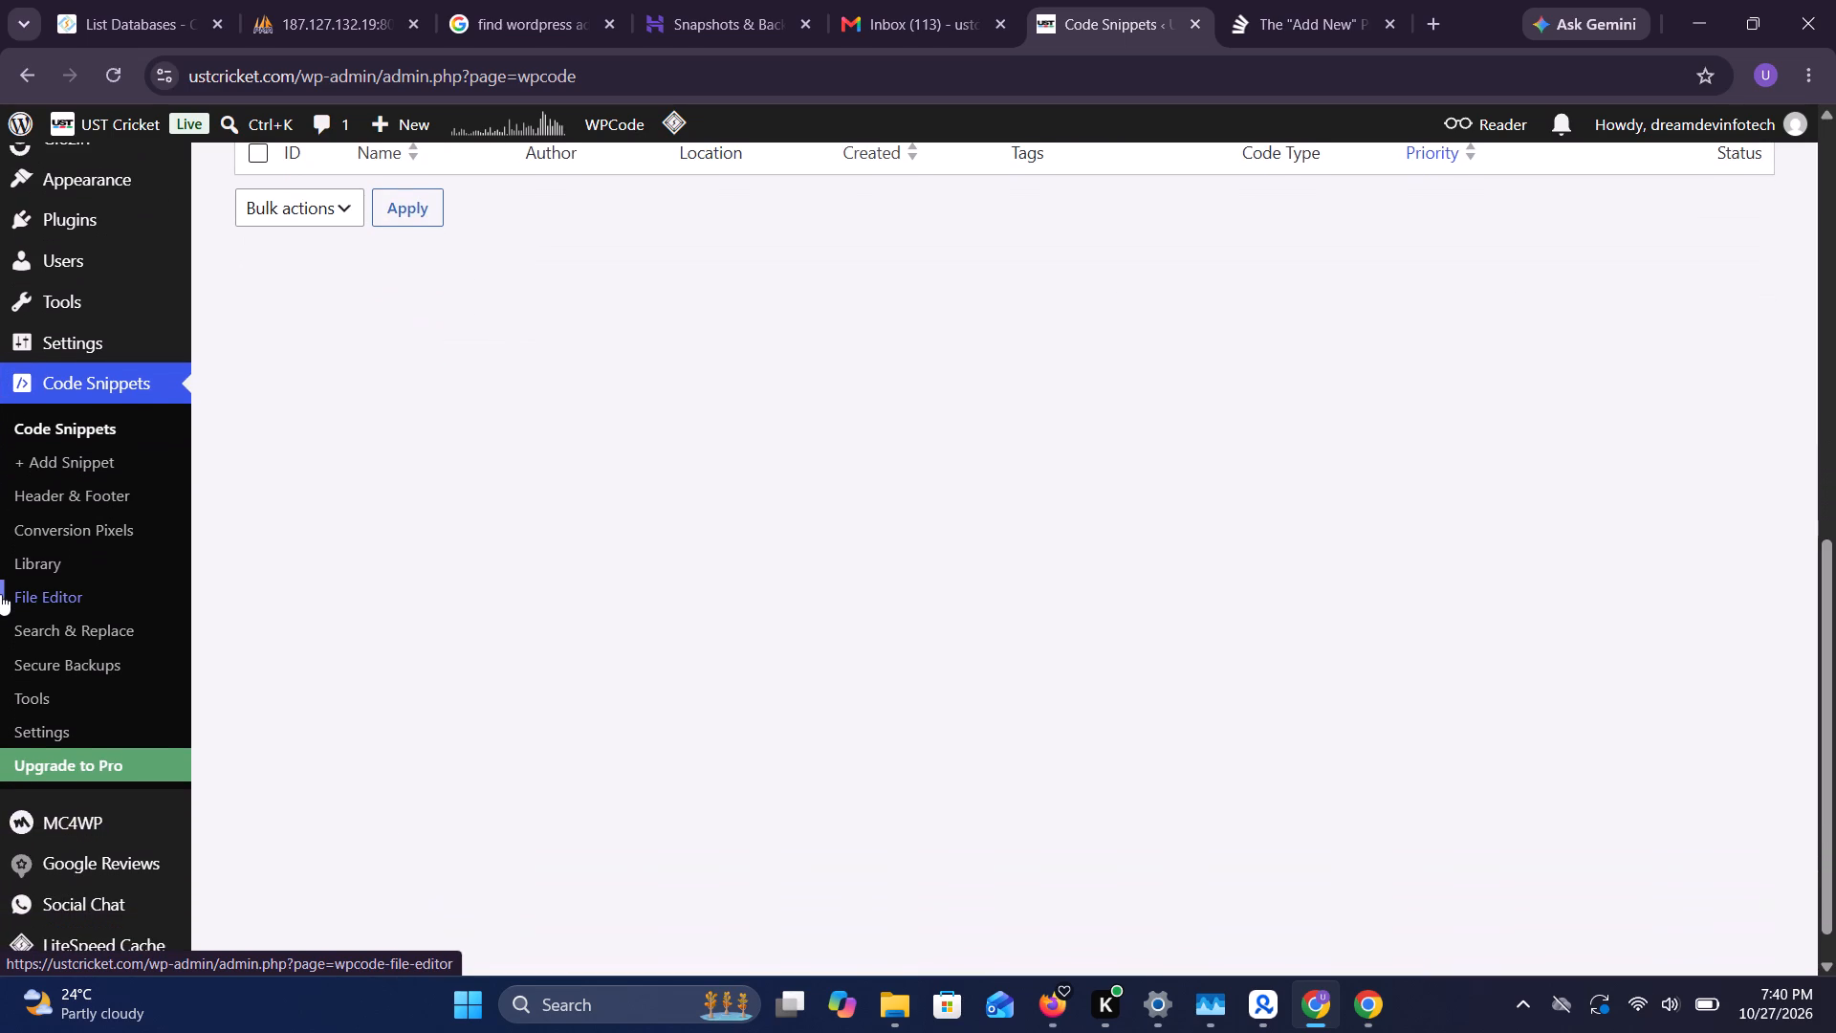
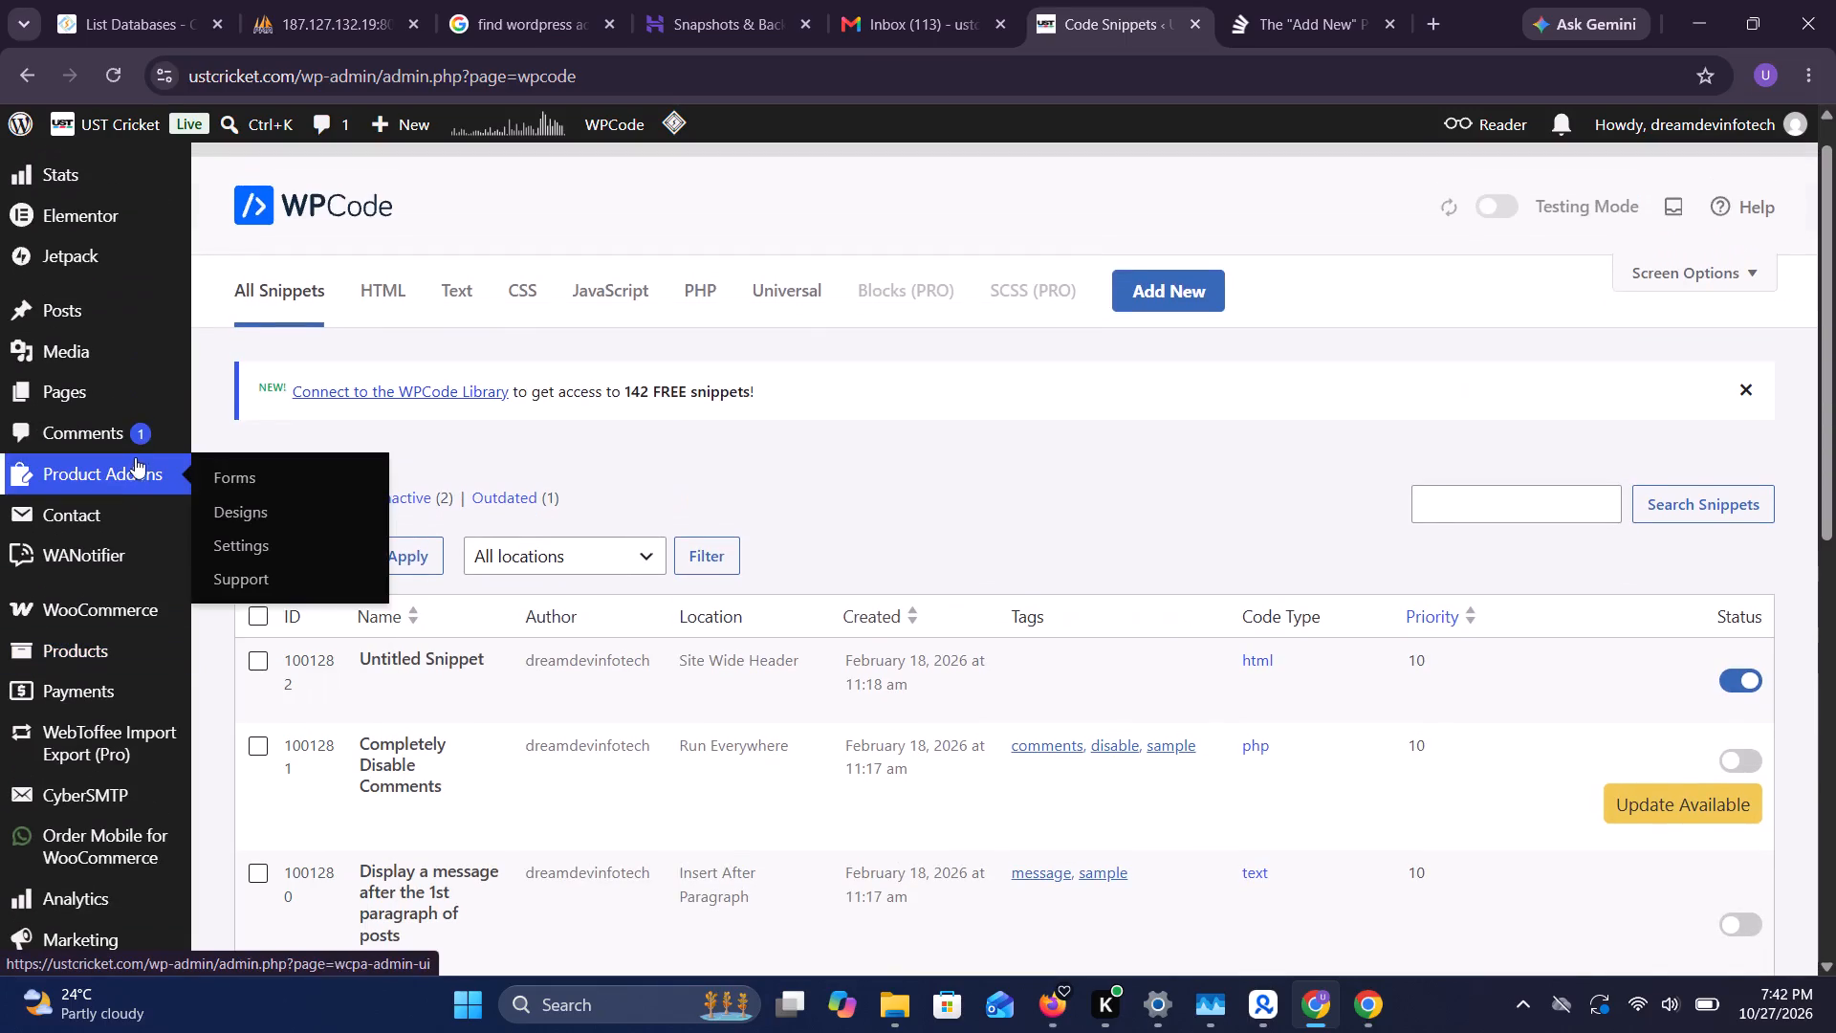
# Open the WordPress Comments page and examine the listed comments, including their author, text and the post they respond to.
pyautogui.click(145, 427)
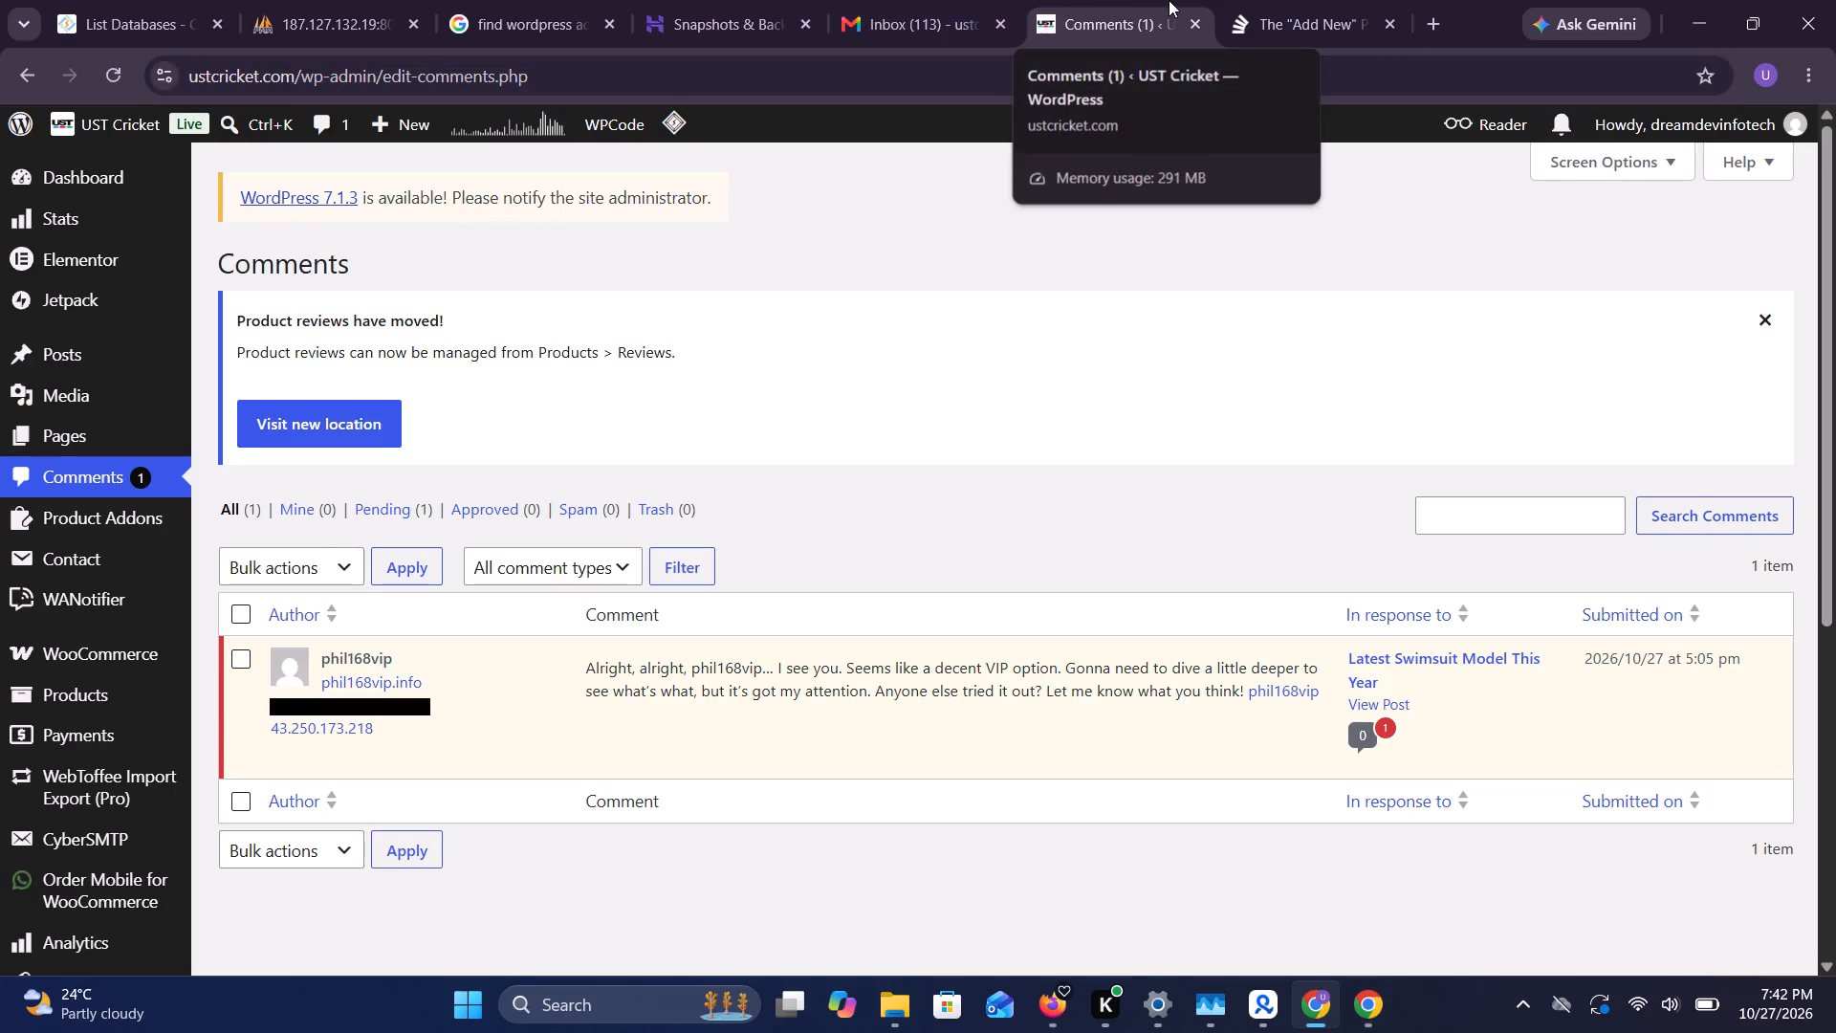
pyautogui.click(1169, 0)
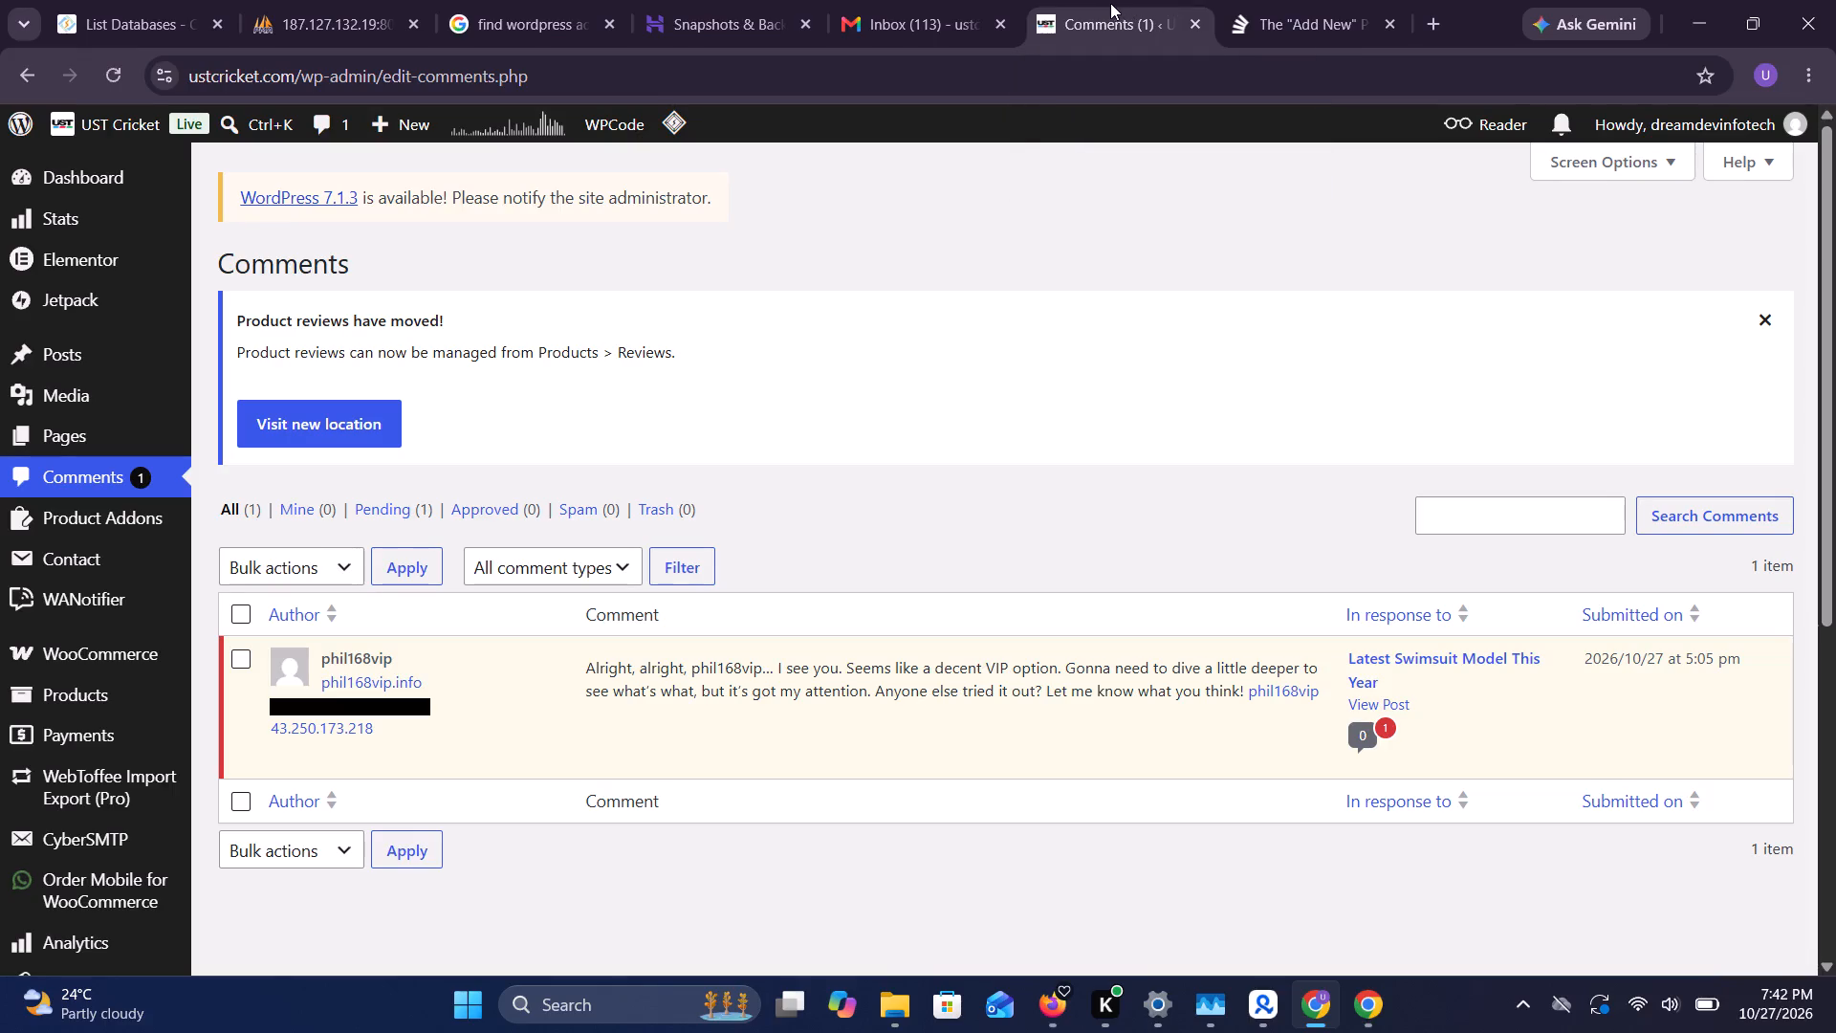
pyautogui.scroll(1, 597, 414)
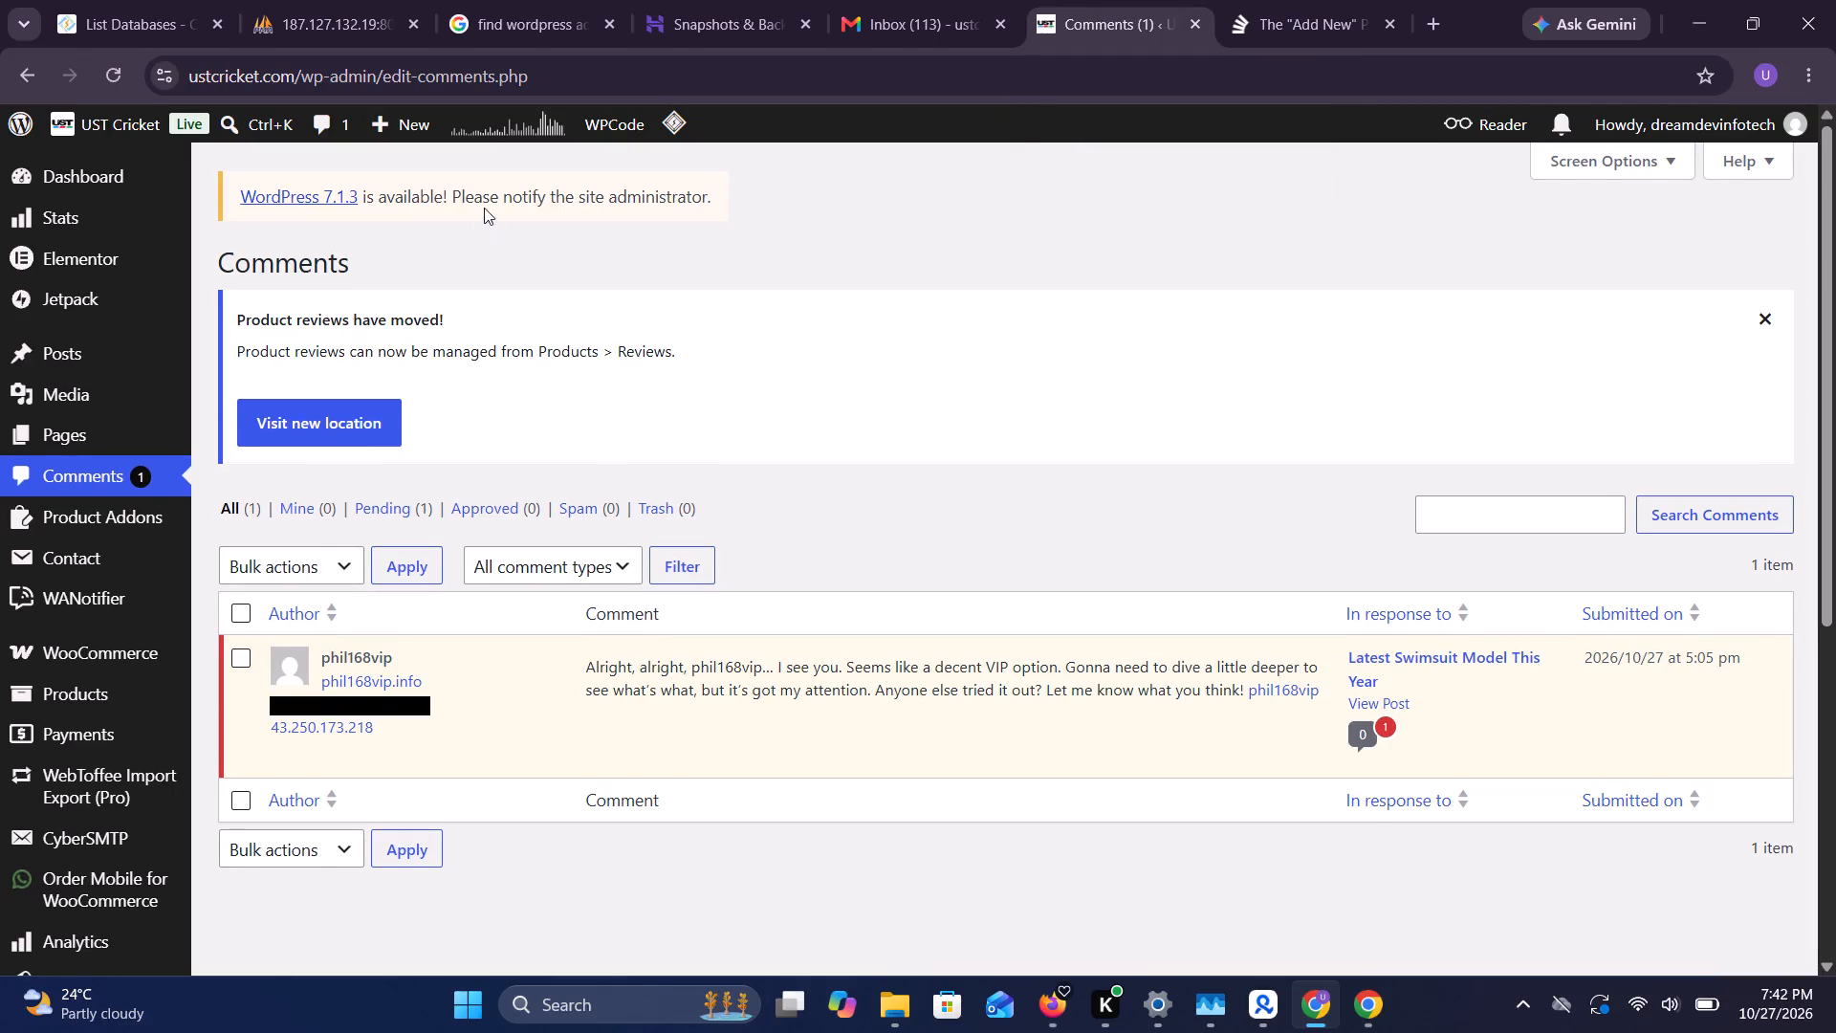
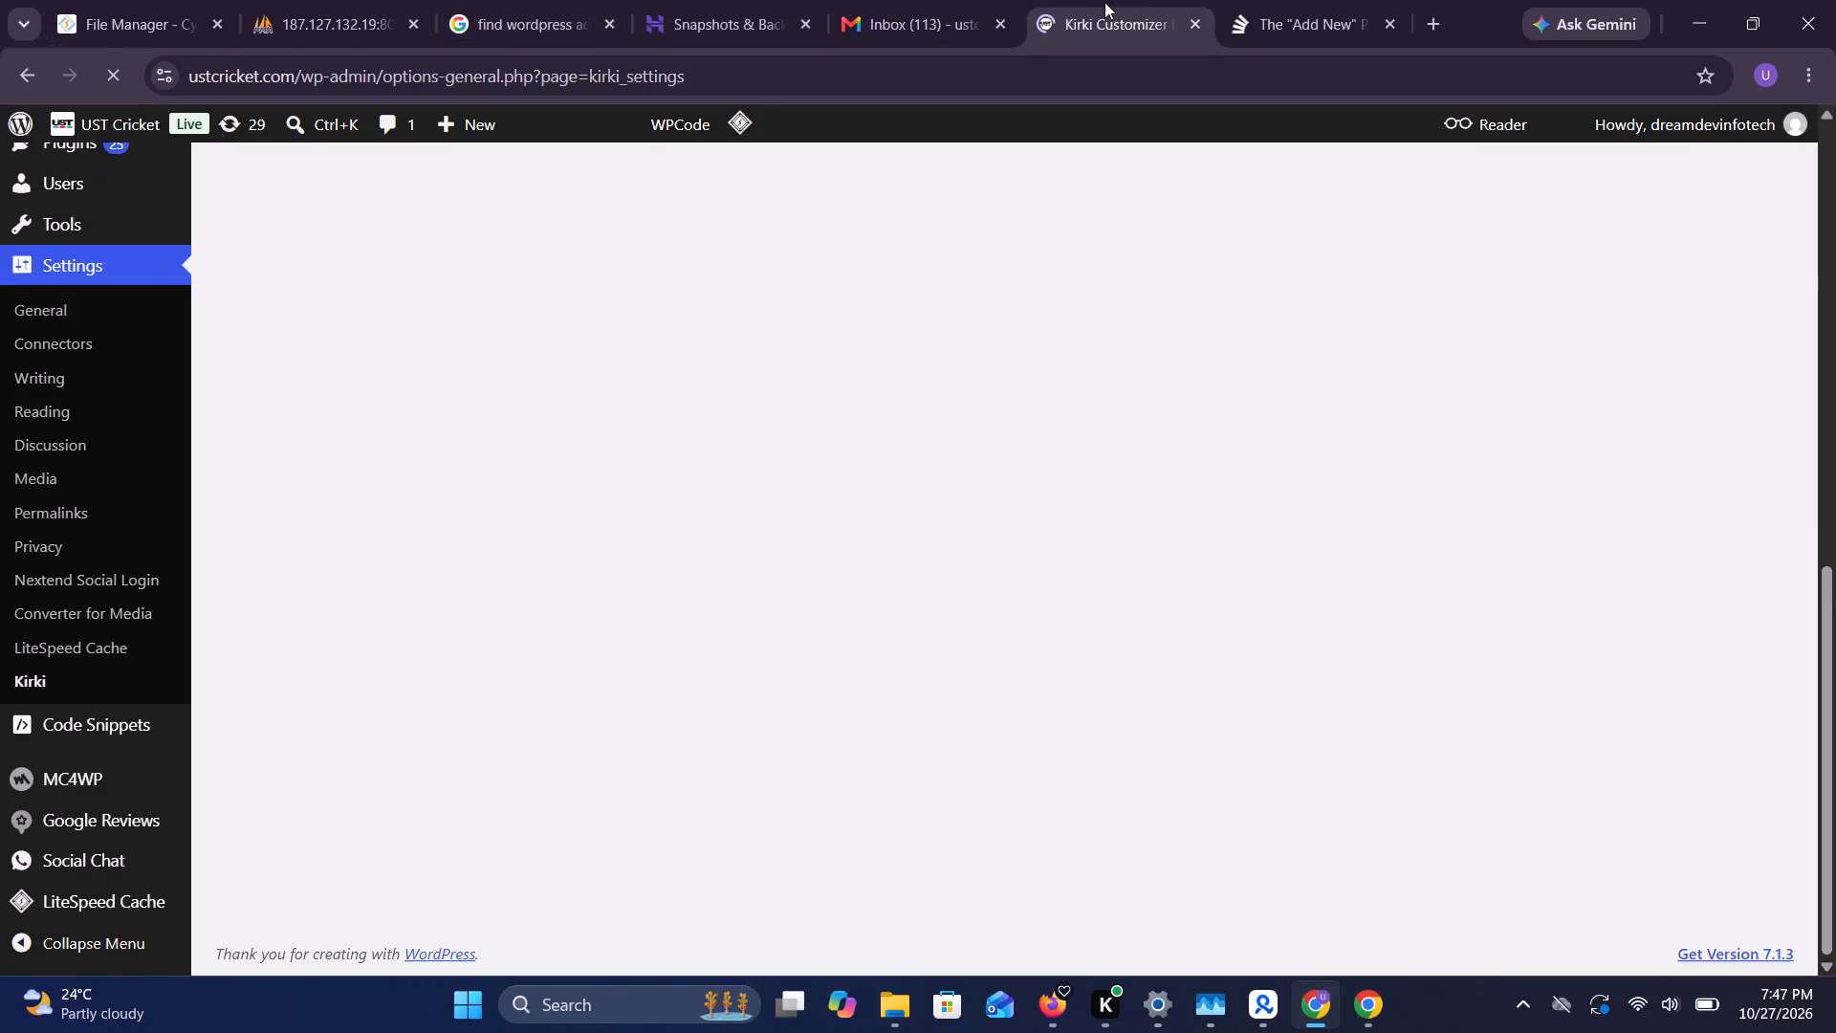
pyautogui.scroll(1, 22, 599)
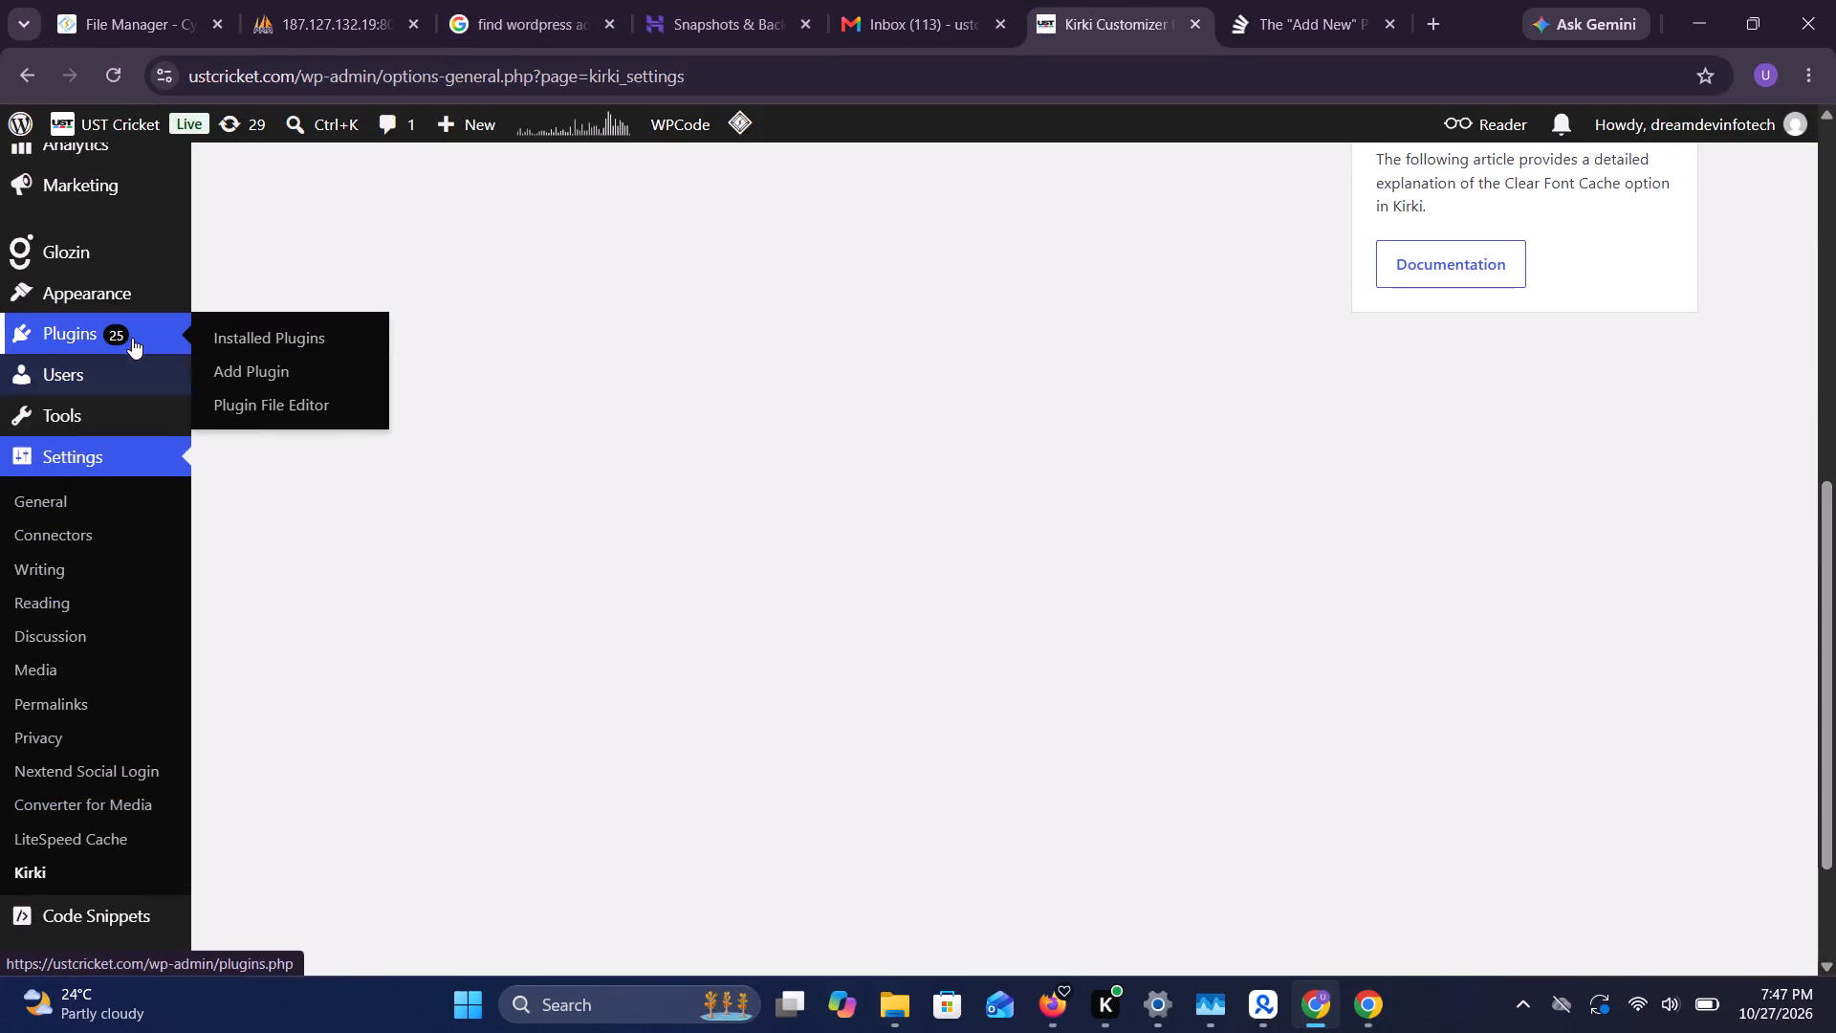
pyautogui.click(223, 377)
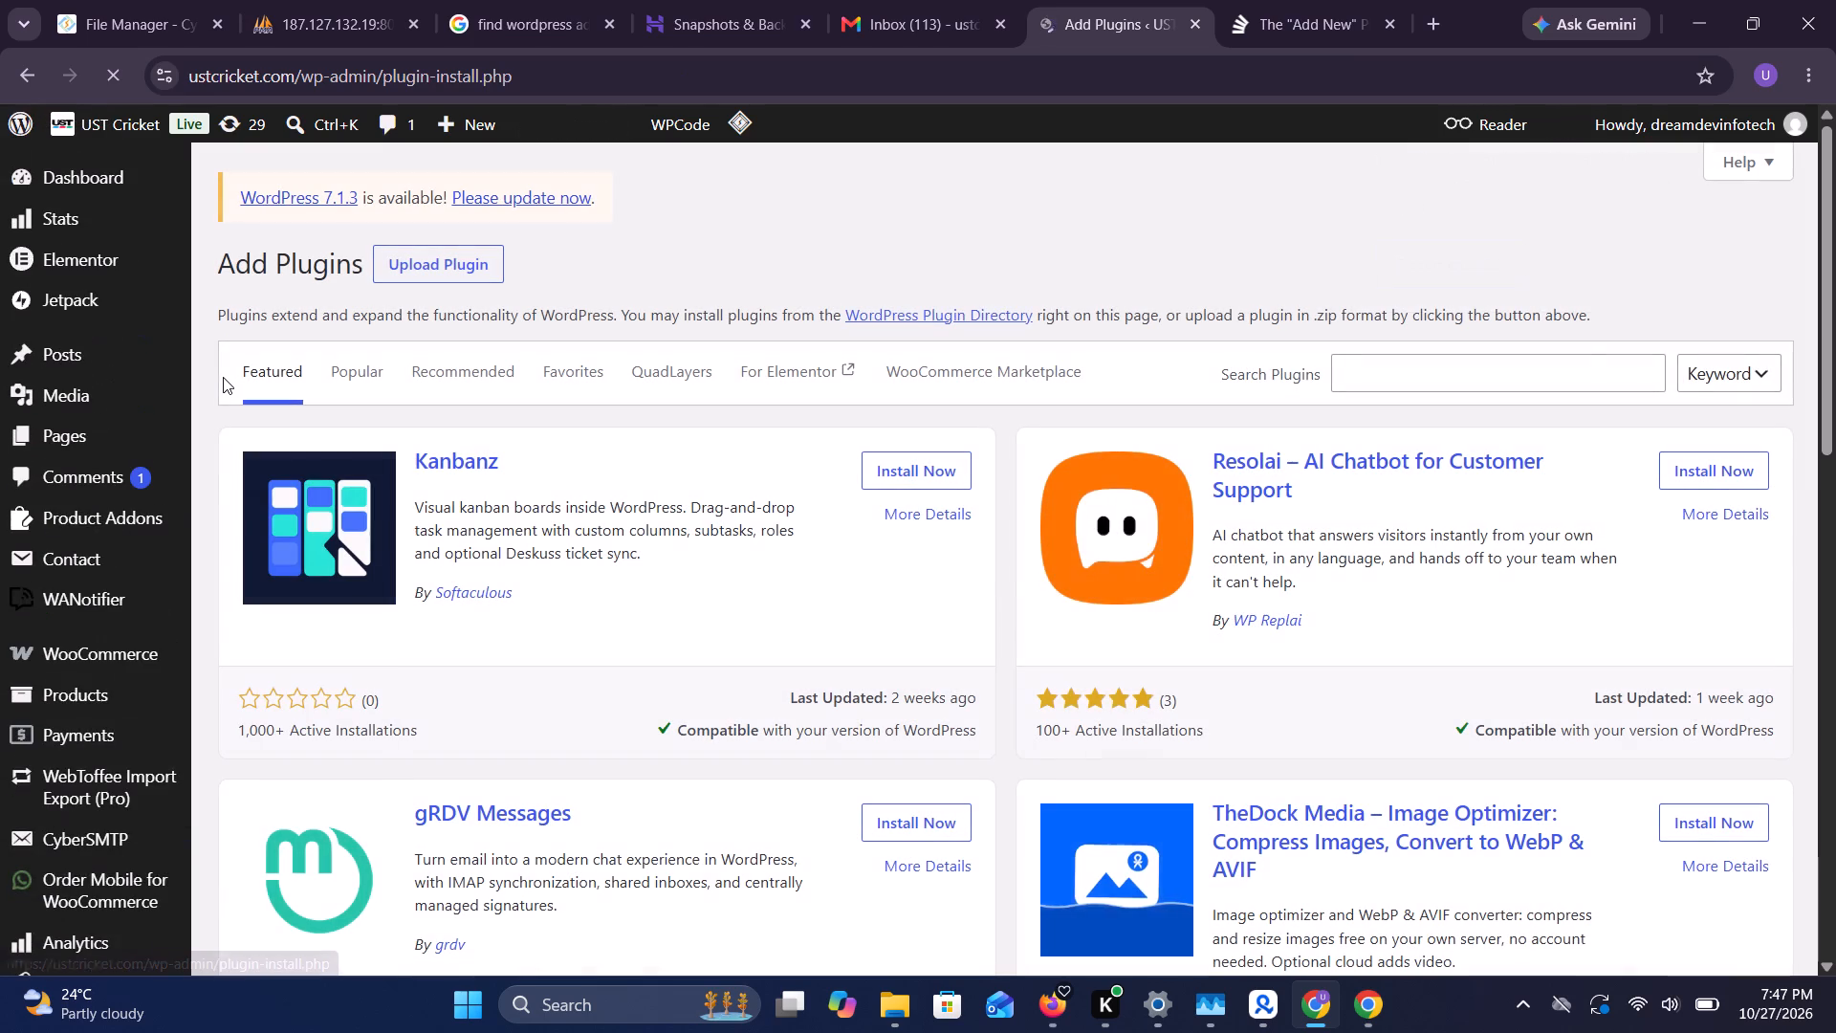
# Search the plugin directory for "ssl" and install the Really Simple Security plugin.
pyautogui.click(1351, 372)
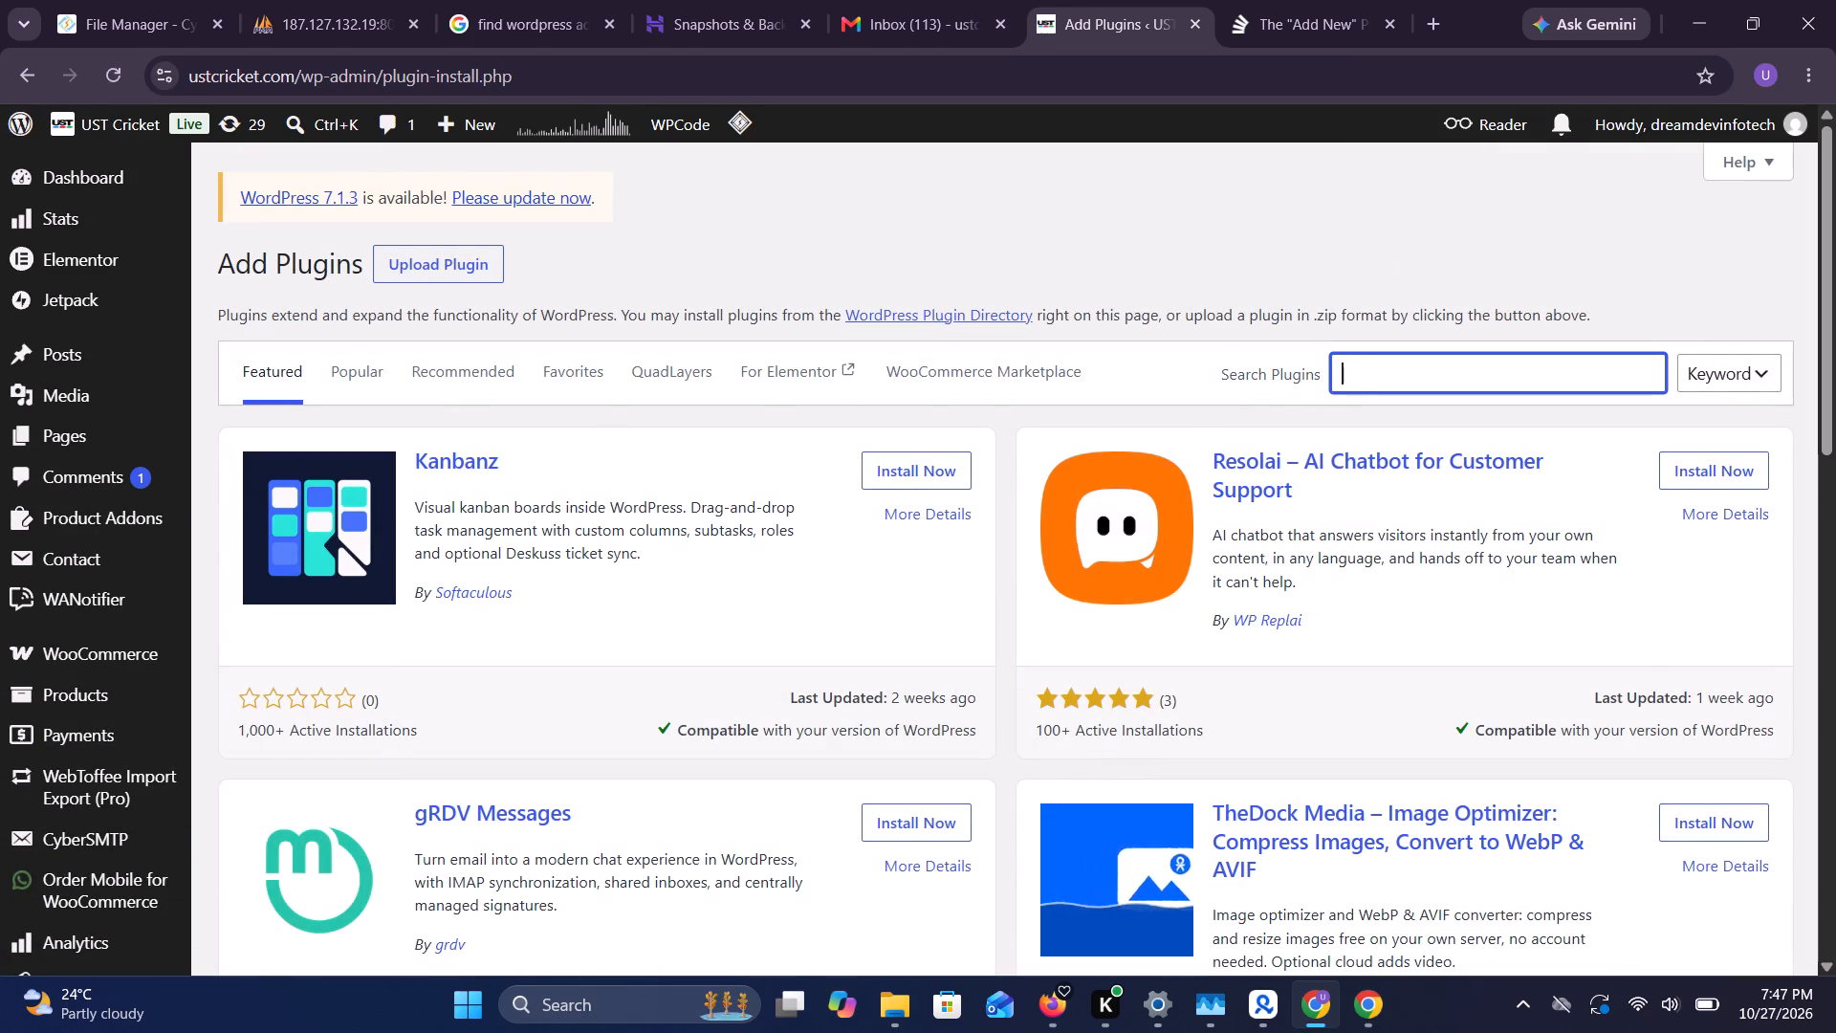
pyautogui.write('ssl')
pyautogui.press('Return')
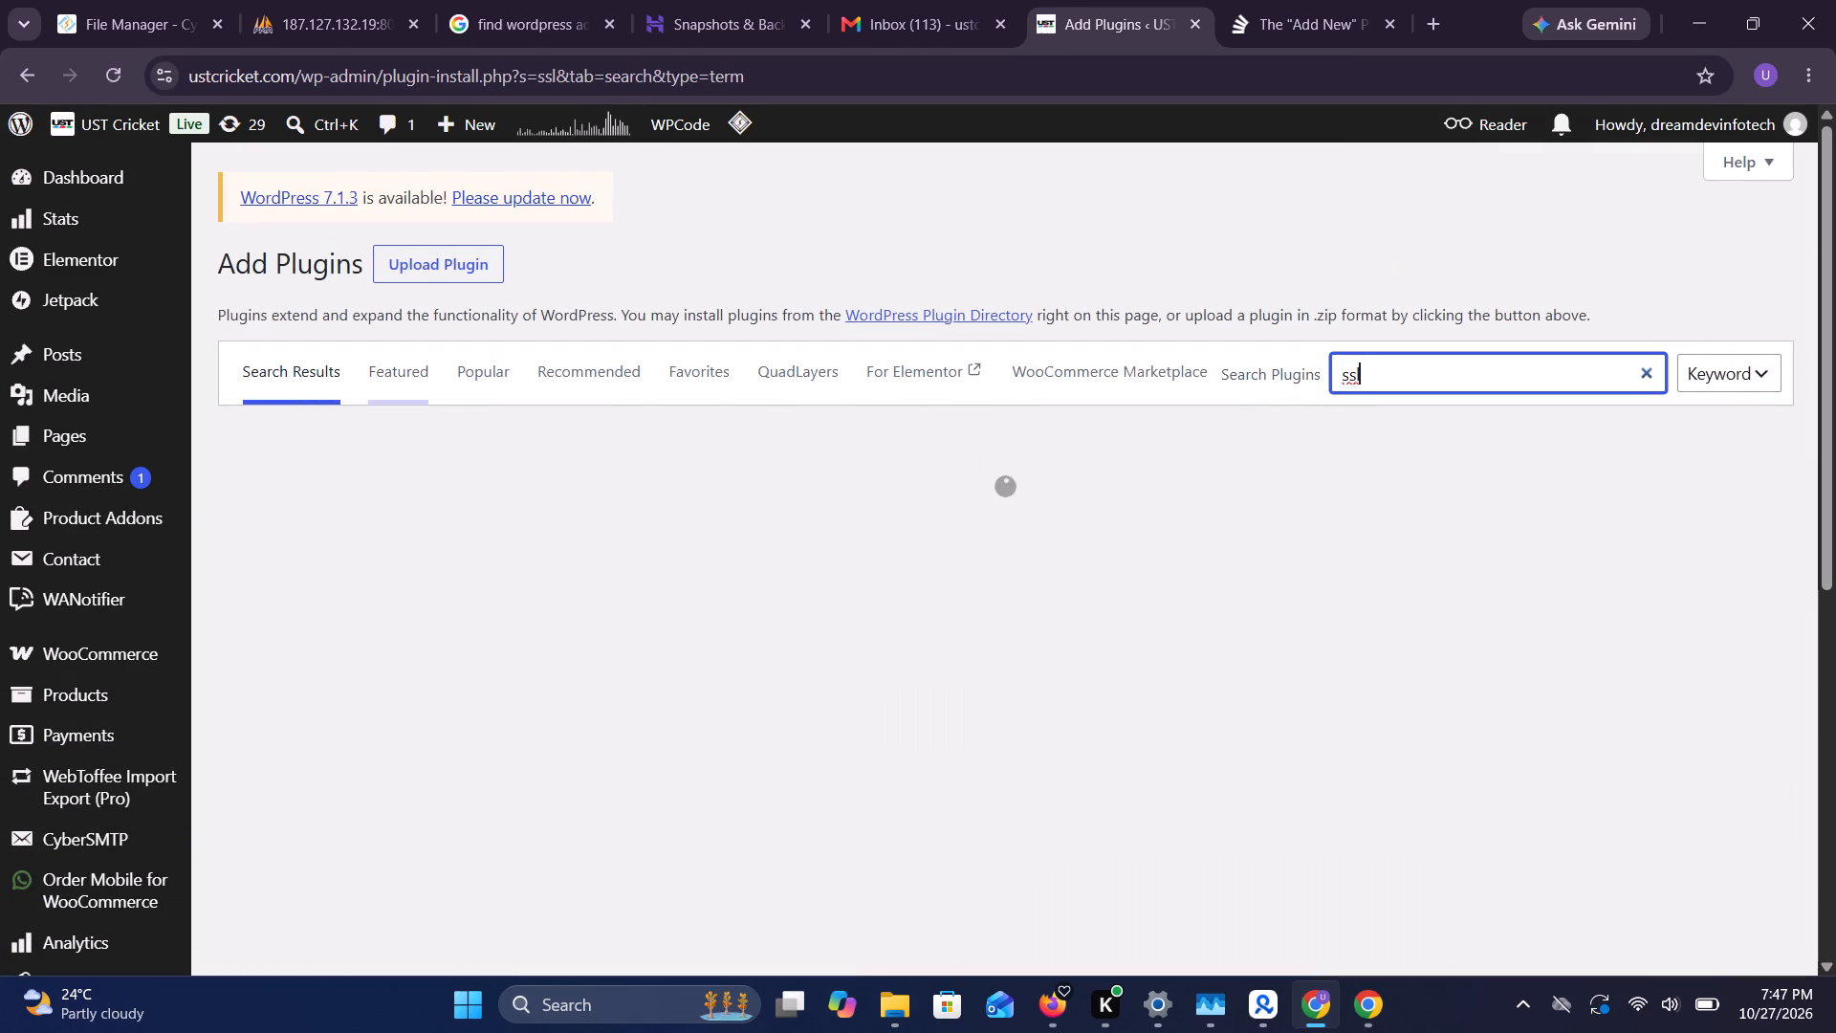
pyautogui.hotkey('ctrl', 'a')
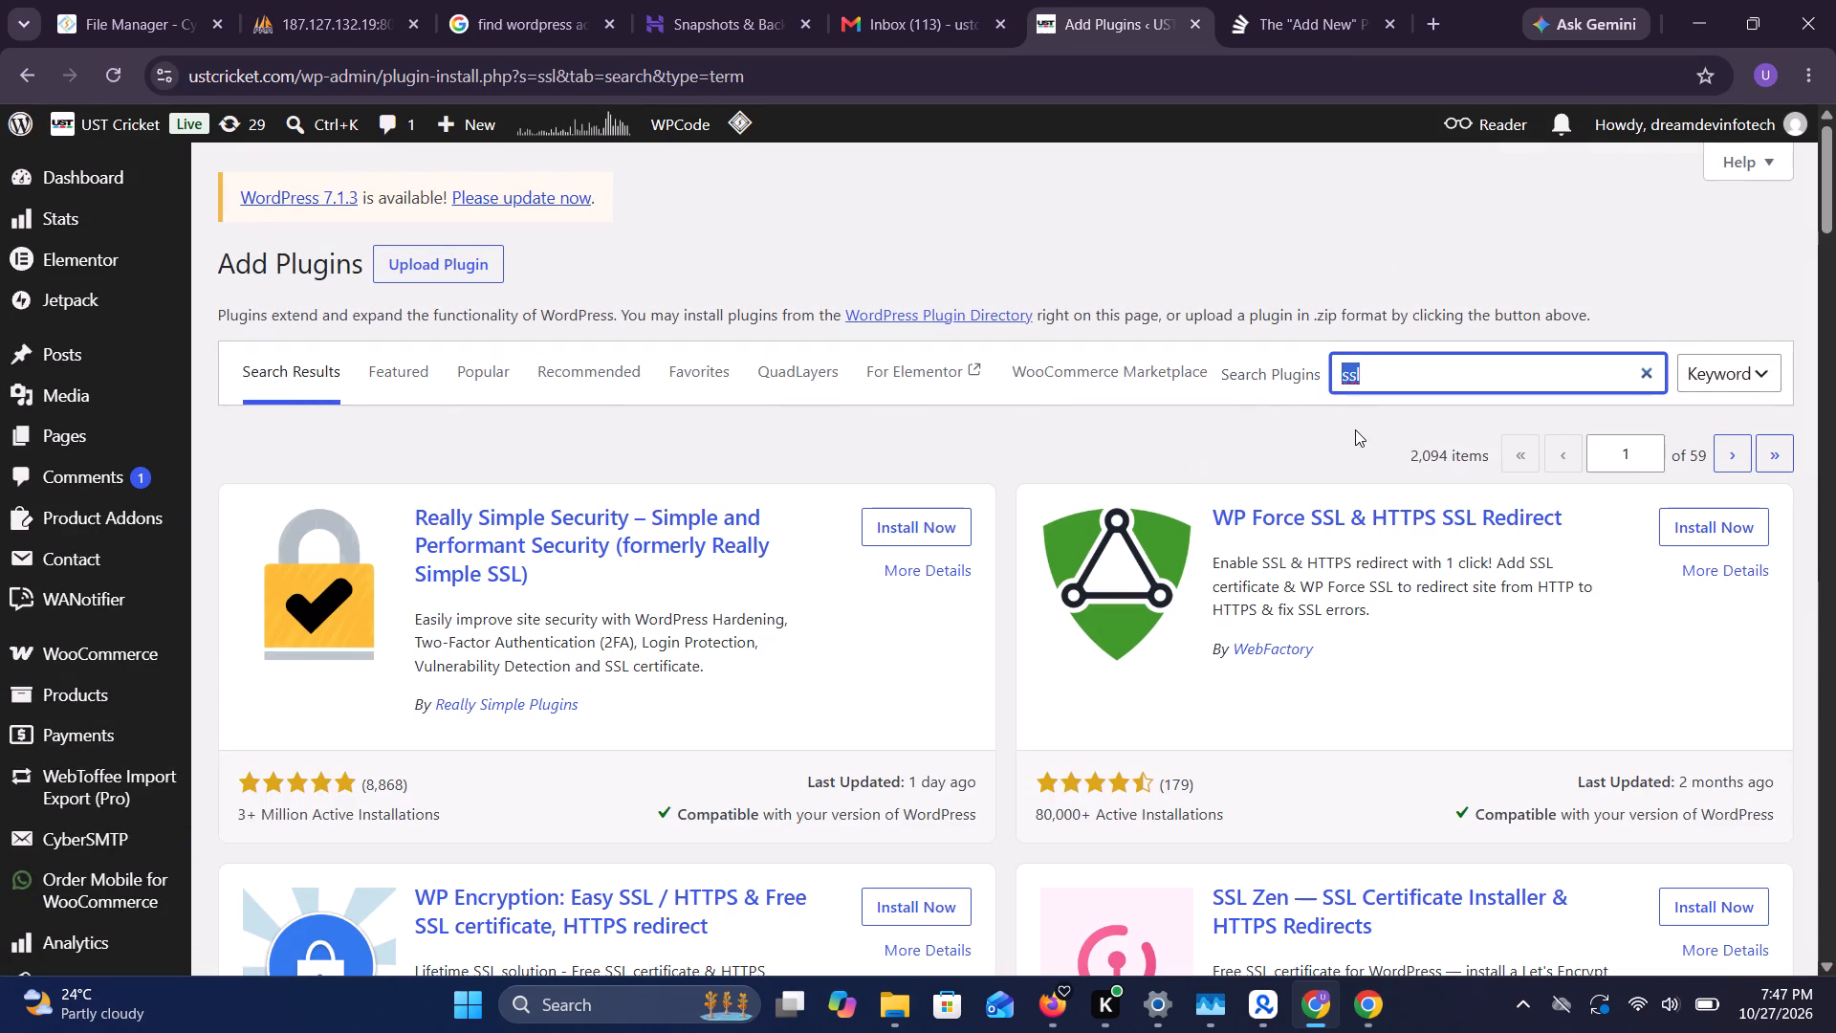
pyautogui.hotkey('ctrl', 'x')
pyautogui.press('Return')
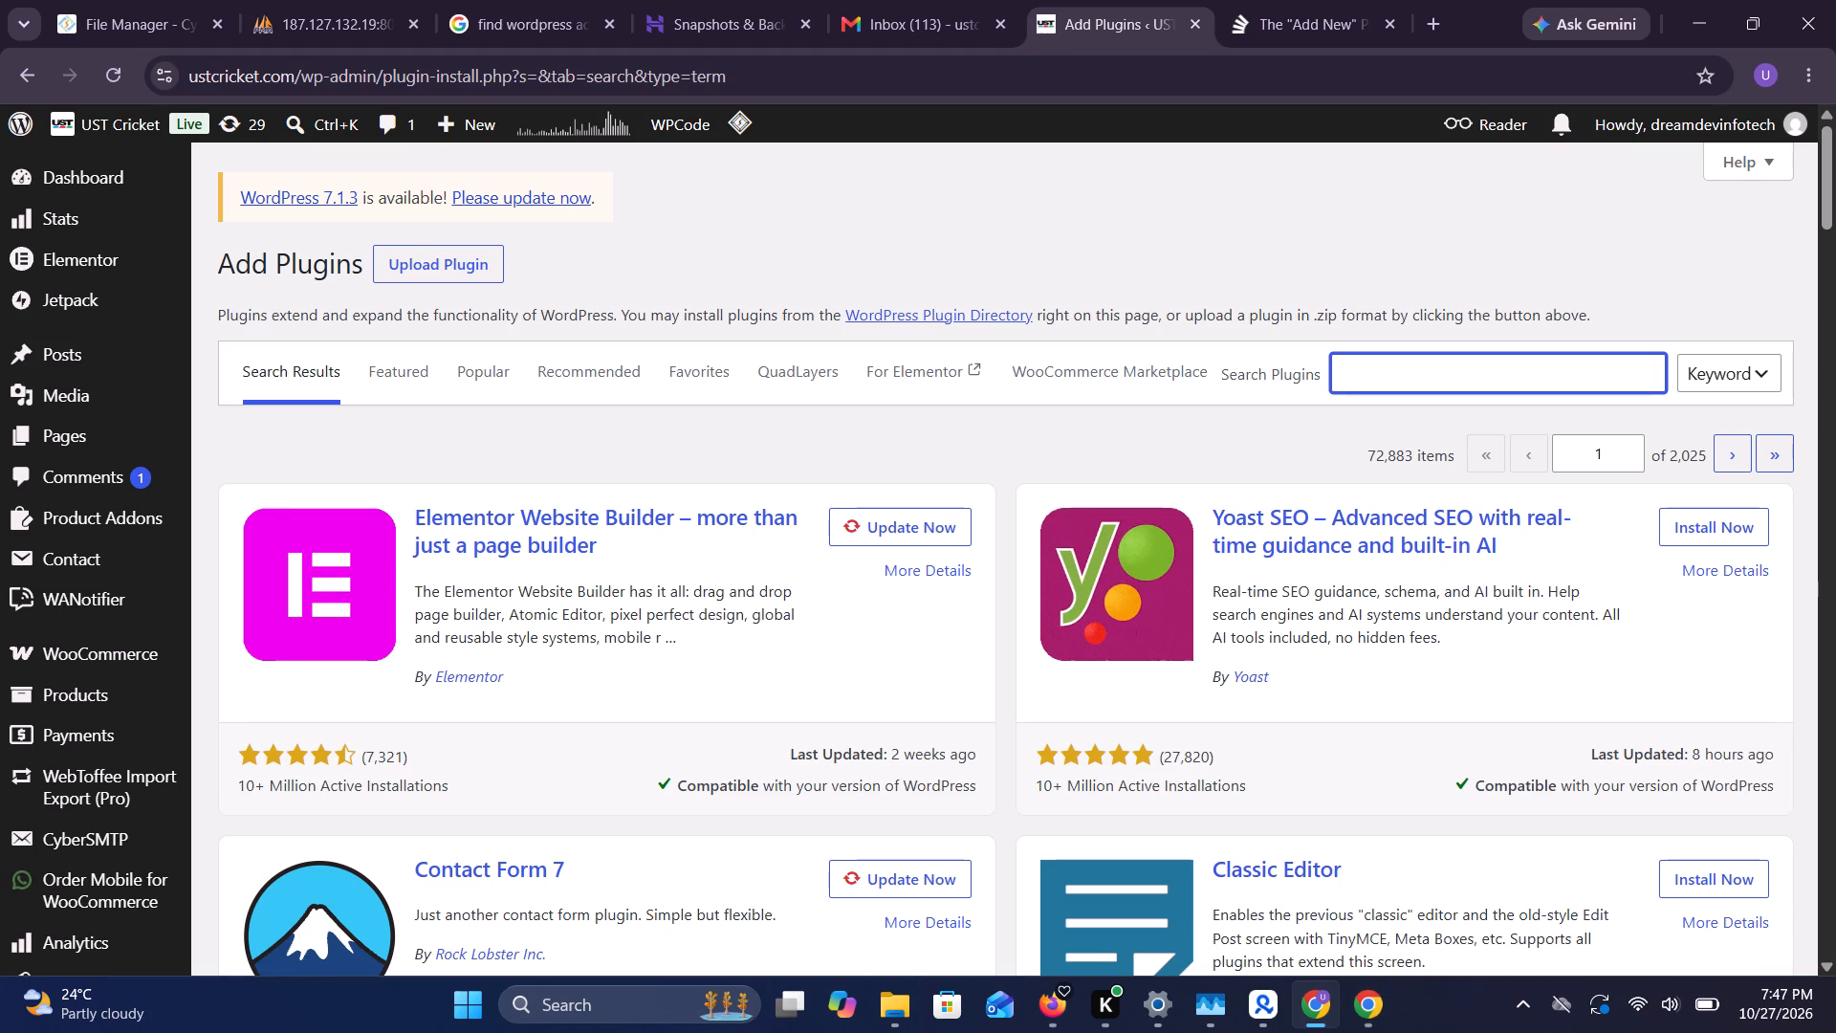
pyautogui.write('ssl')
pyautogui.press('Return')
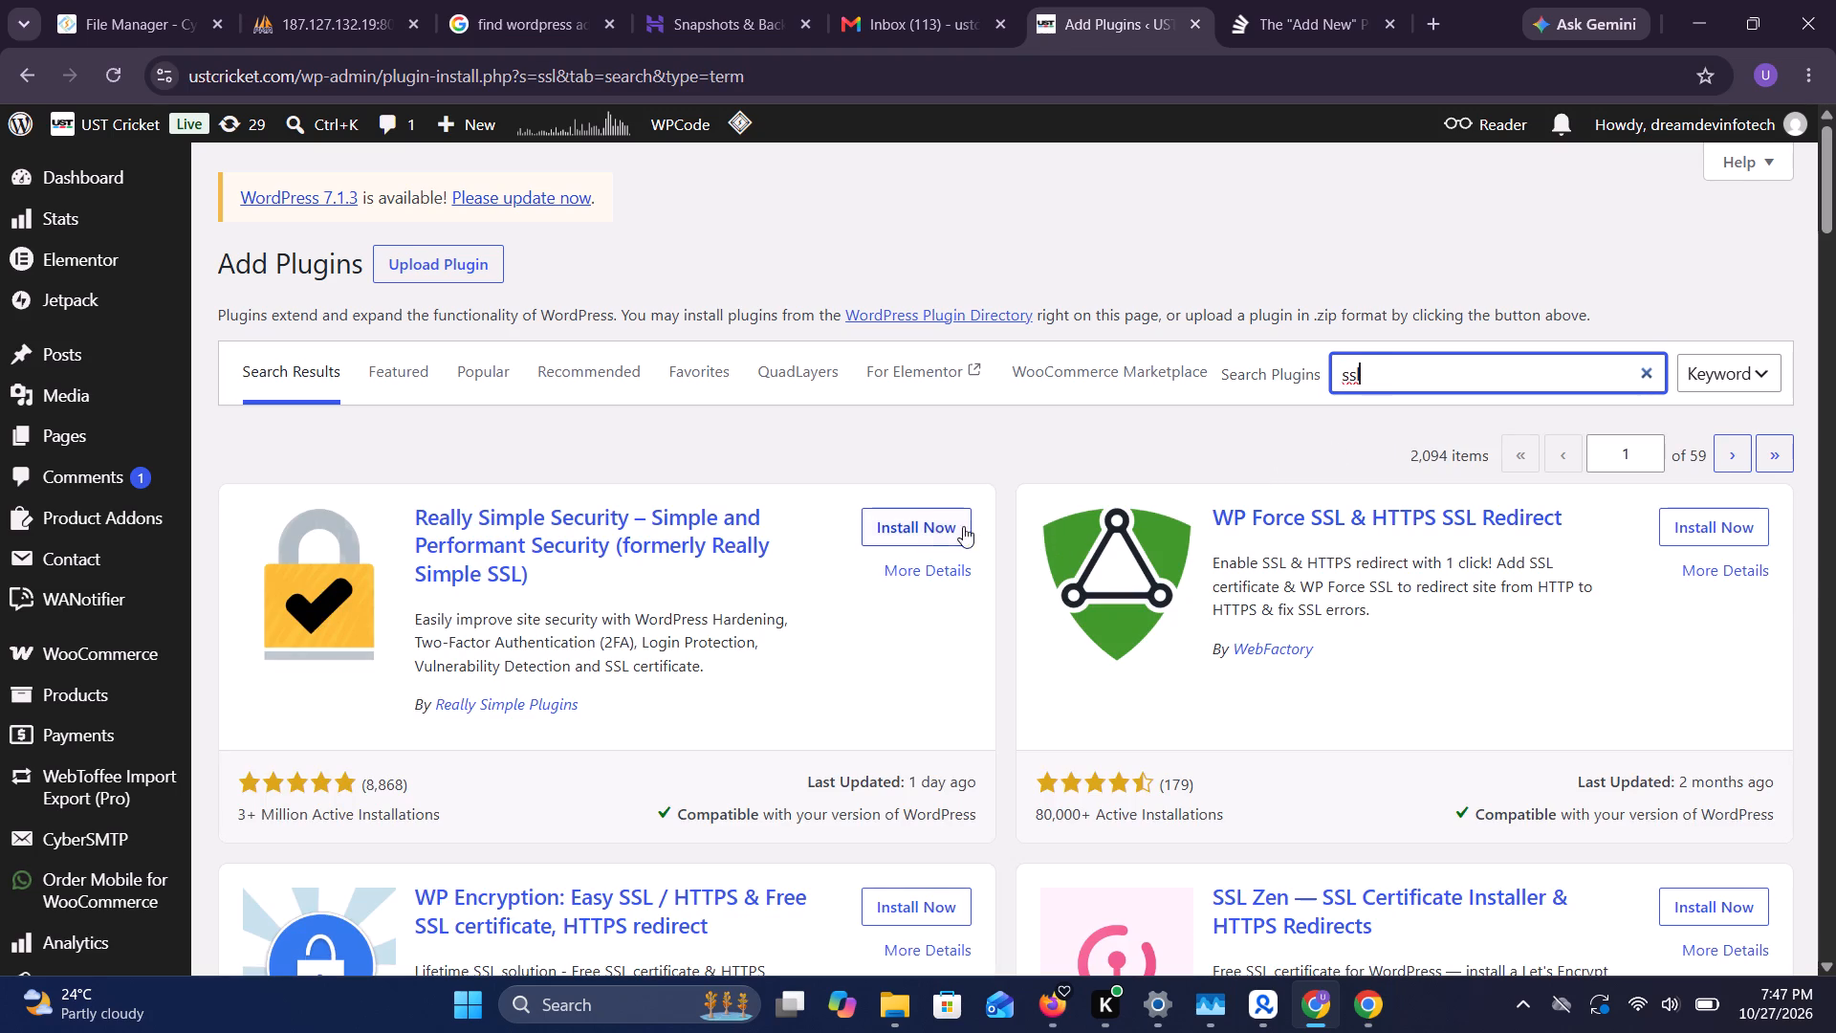
pyautogui.click(935, 515)
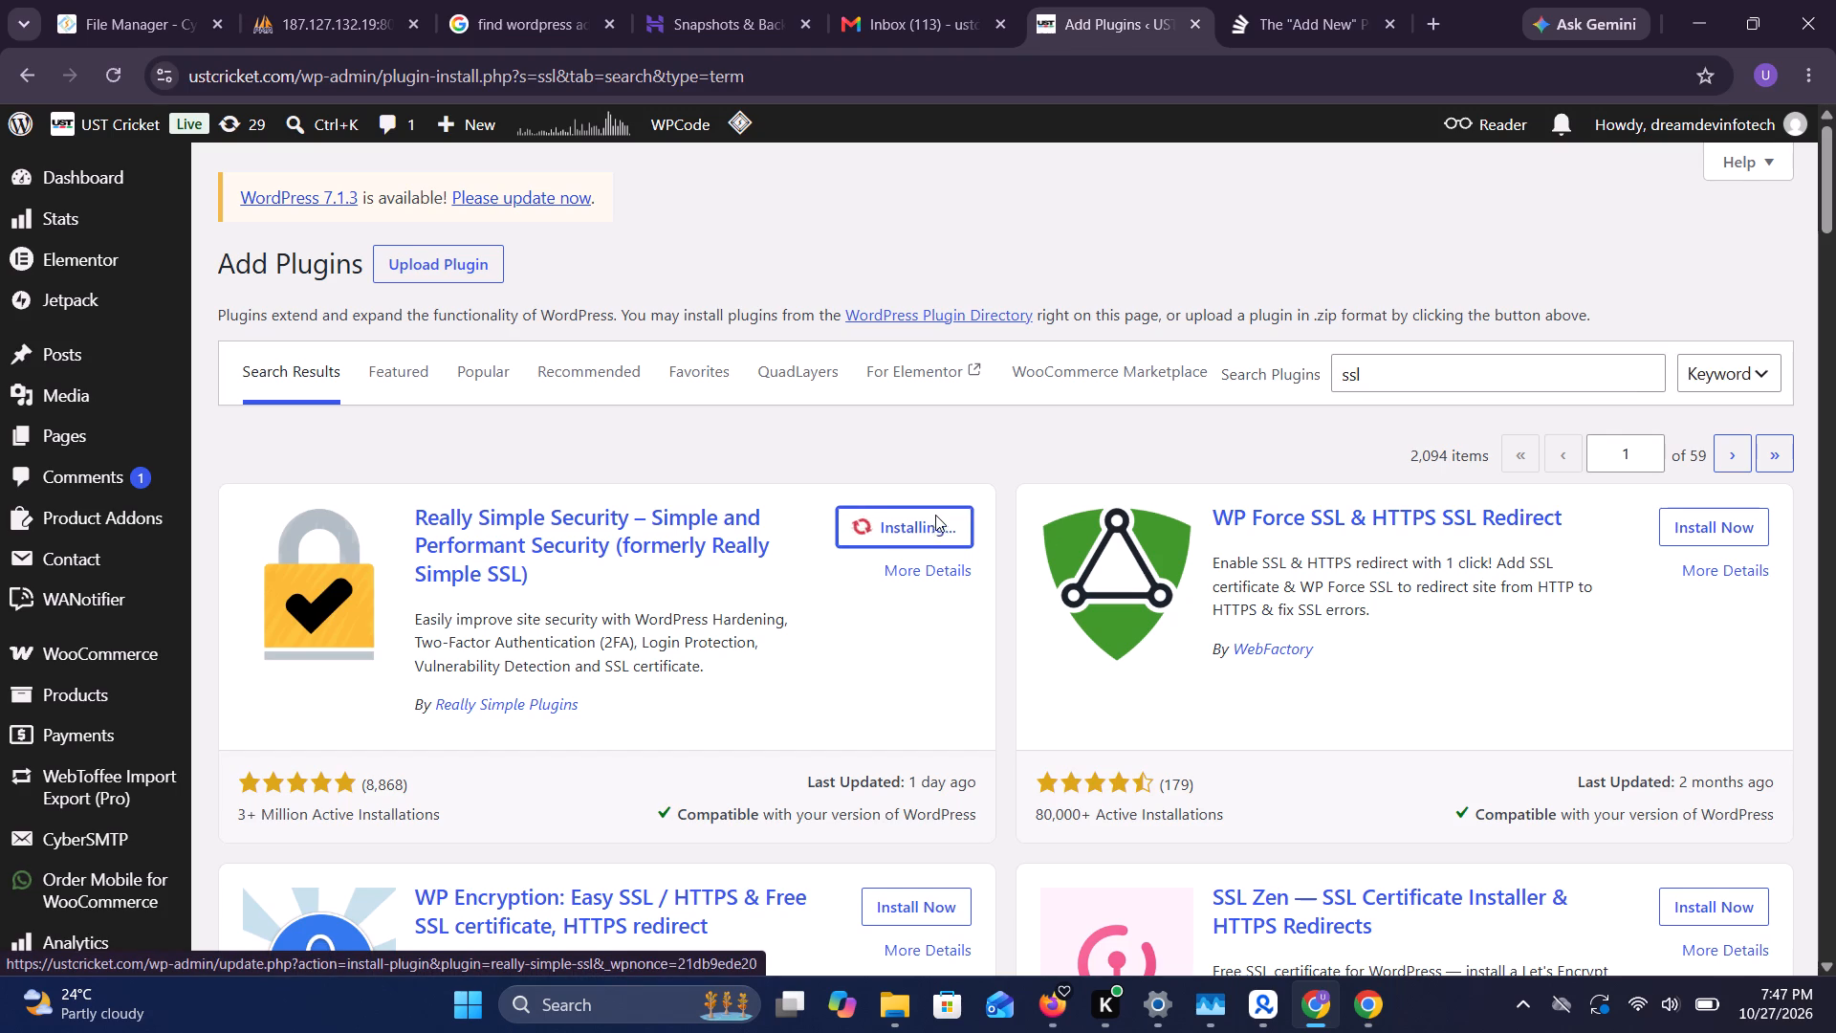
pyautogui.click(935, 515)
pyautogui.click(935, 515)
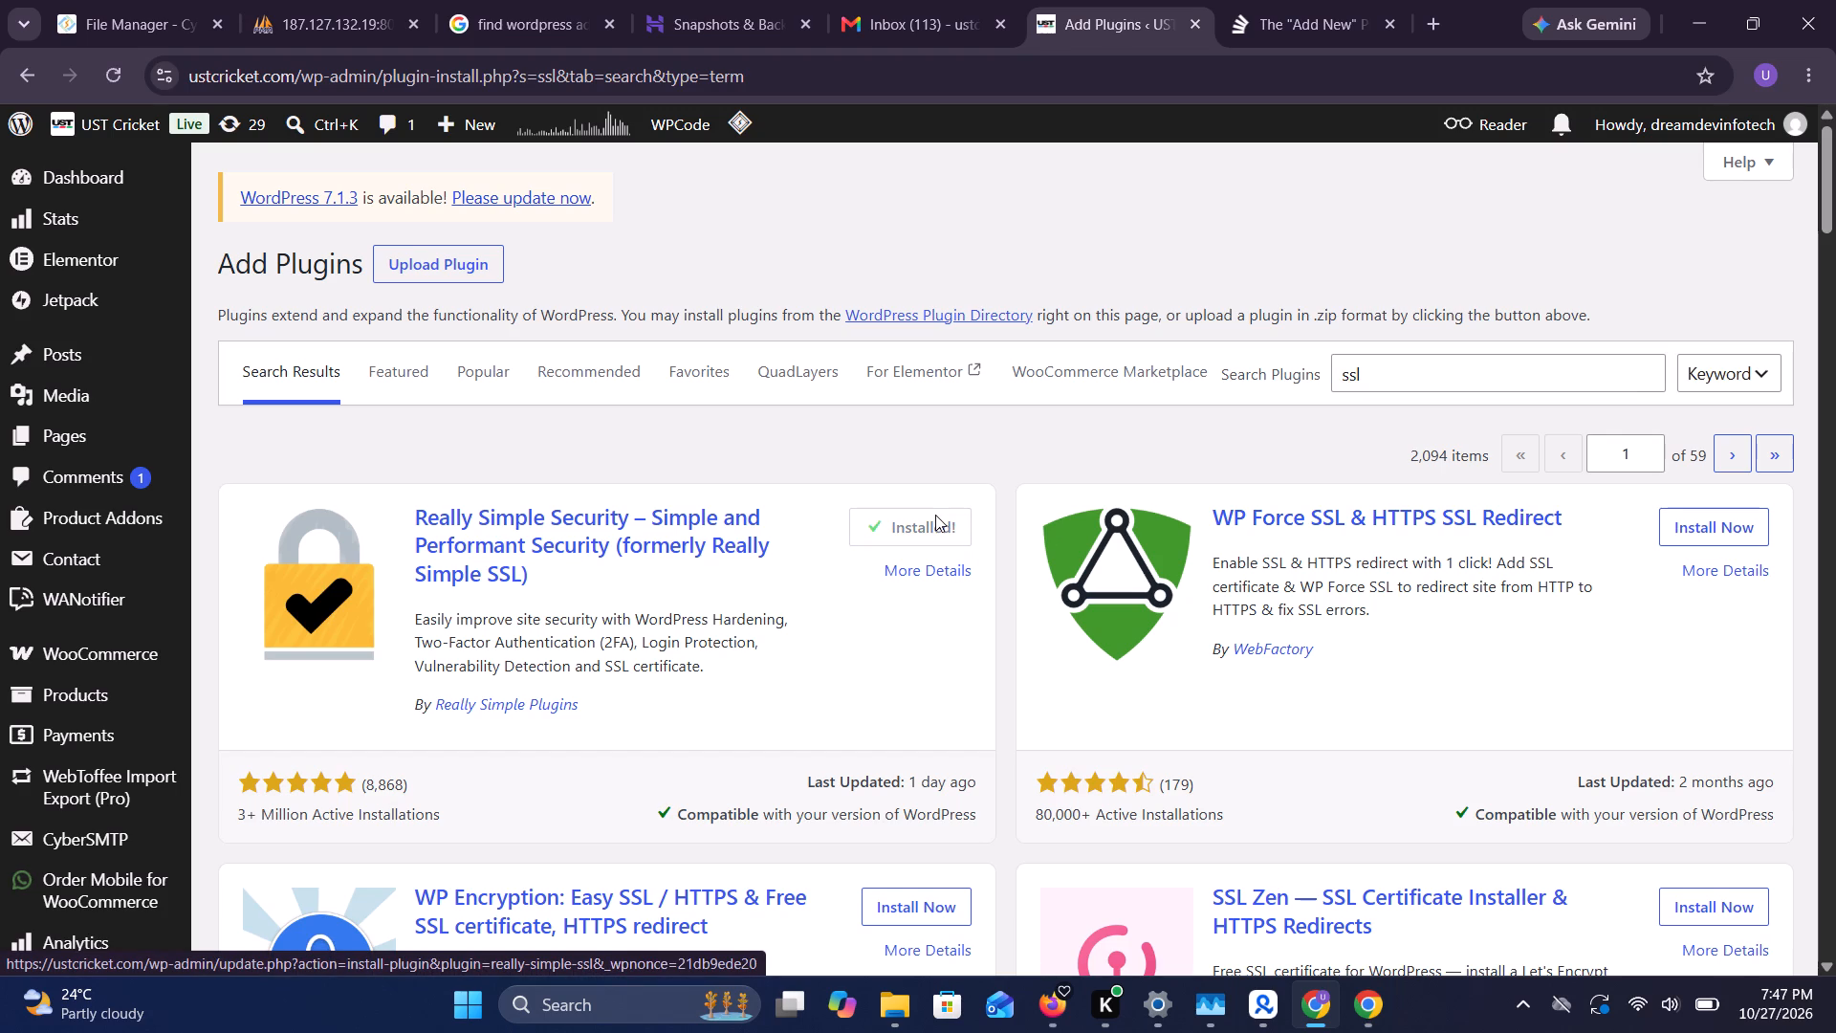
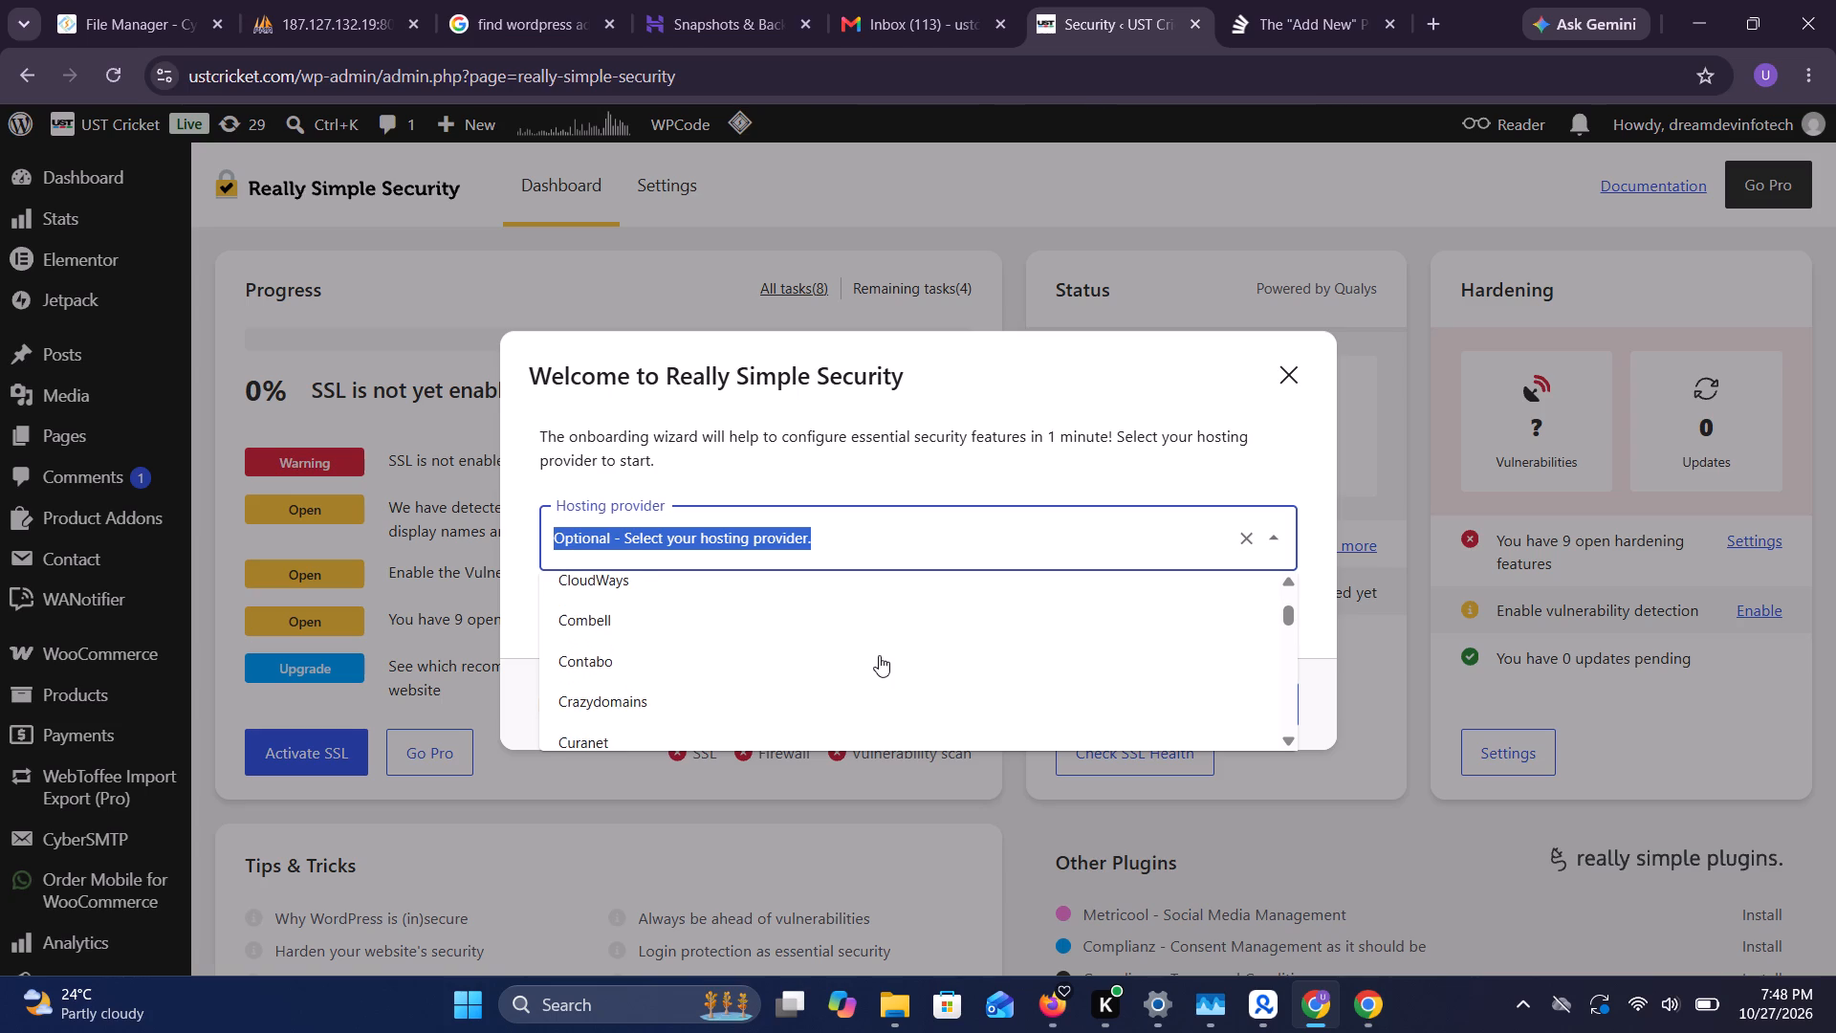
# Select Hostinger as the hosting provider in the Really Simple Security onboarding wizard and activate SSL.
pyautogui.scroll(-4, 879, 655)
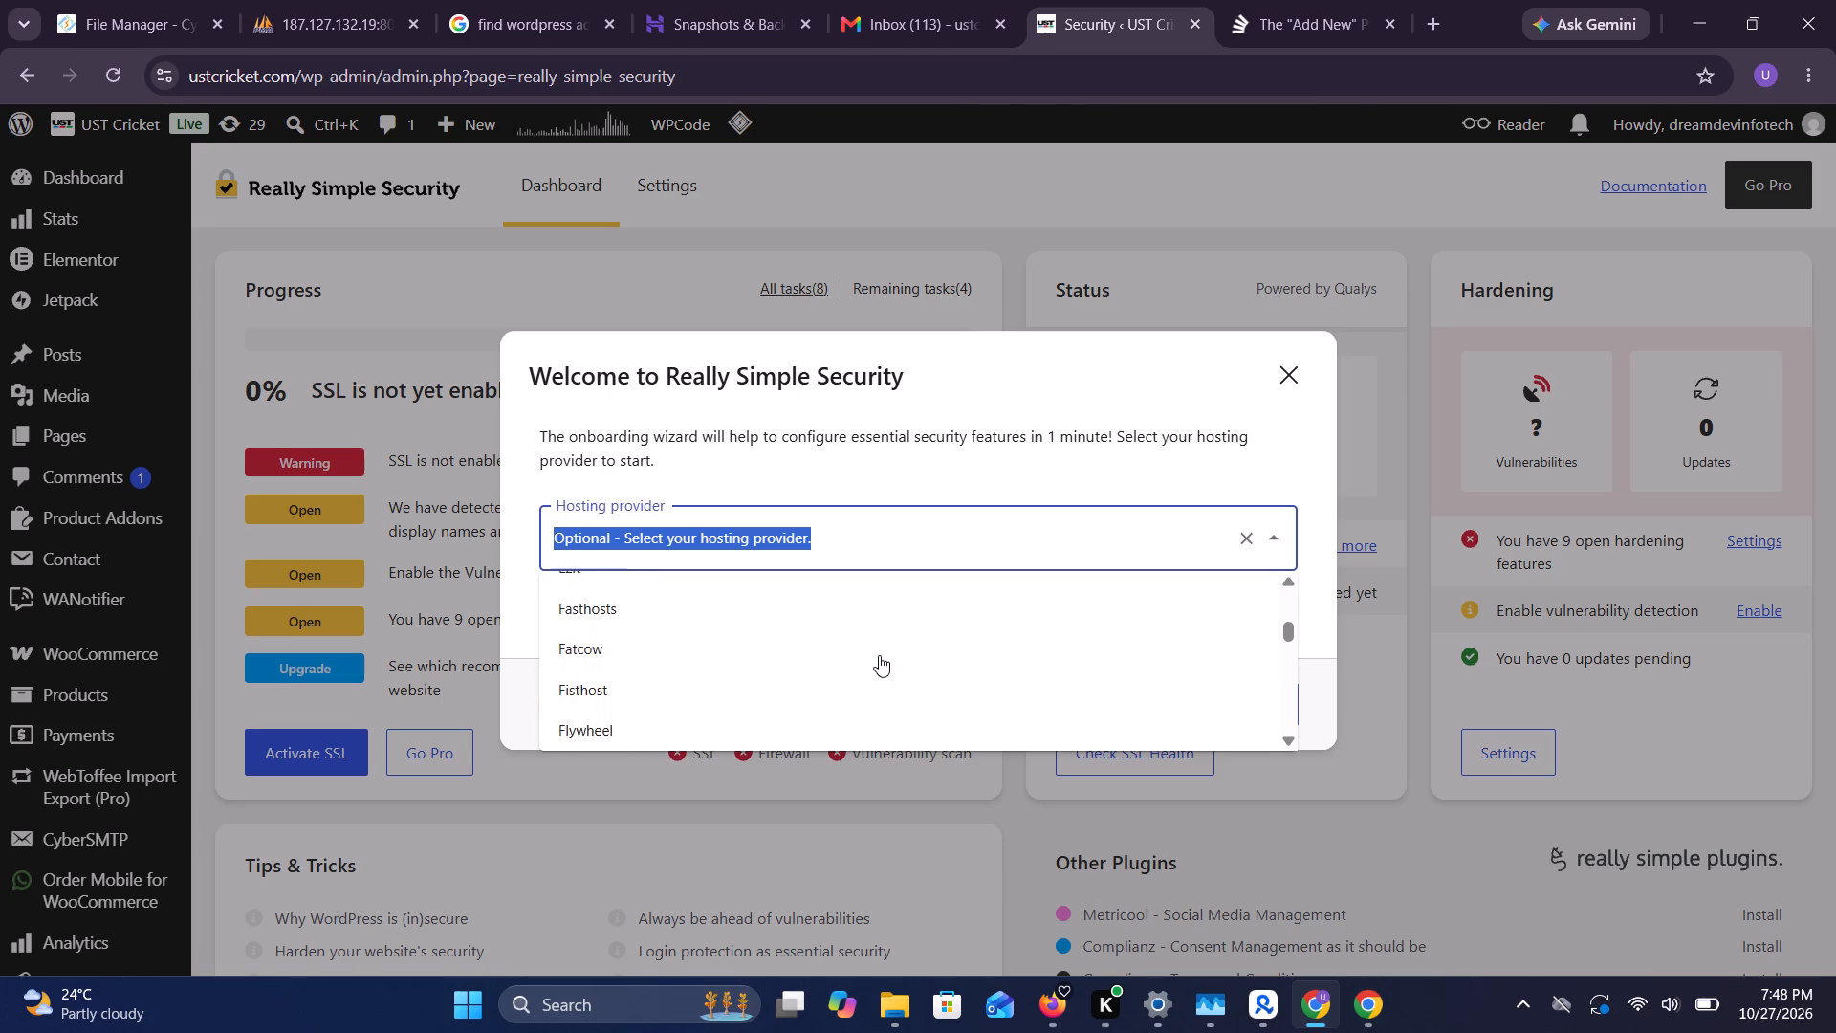
pyautogui.scroll(-4, 879, 655)
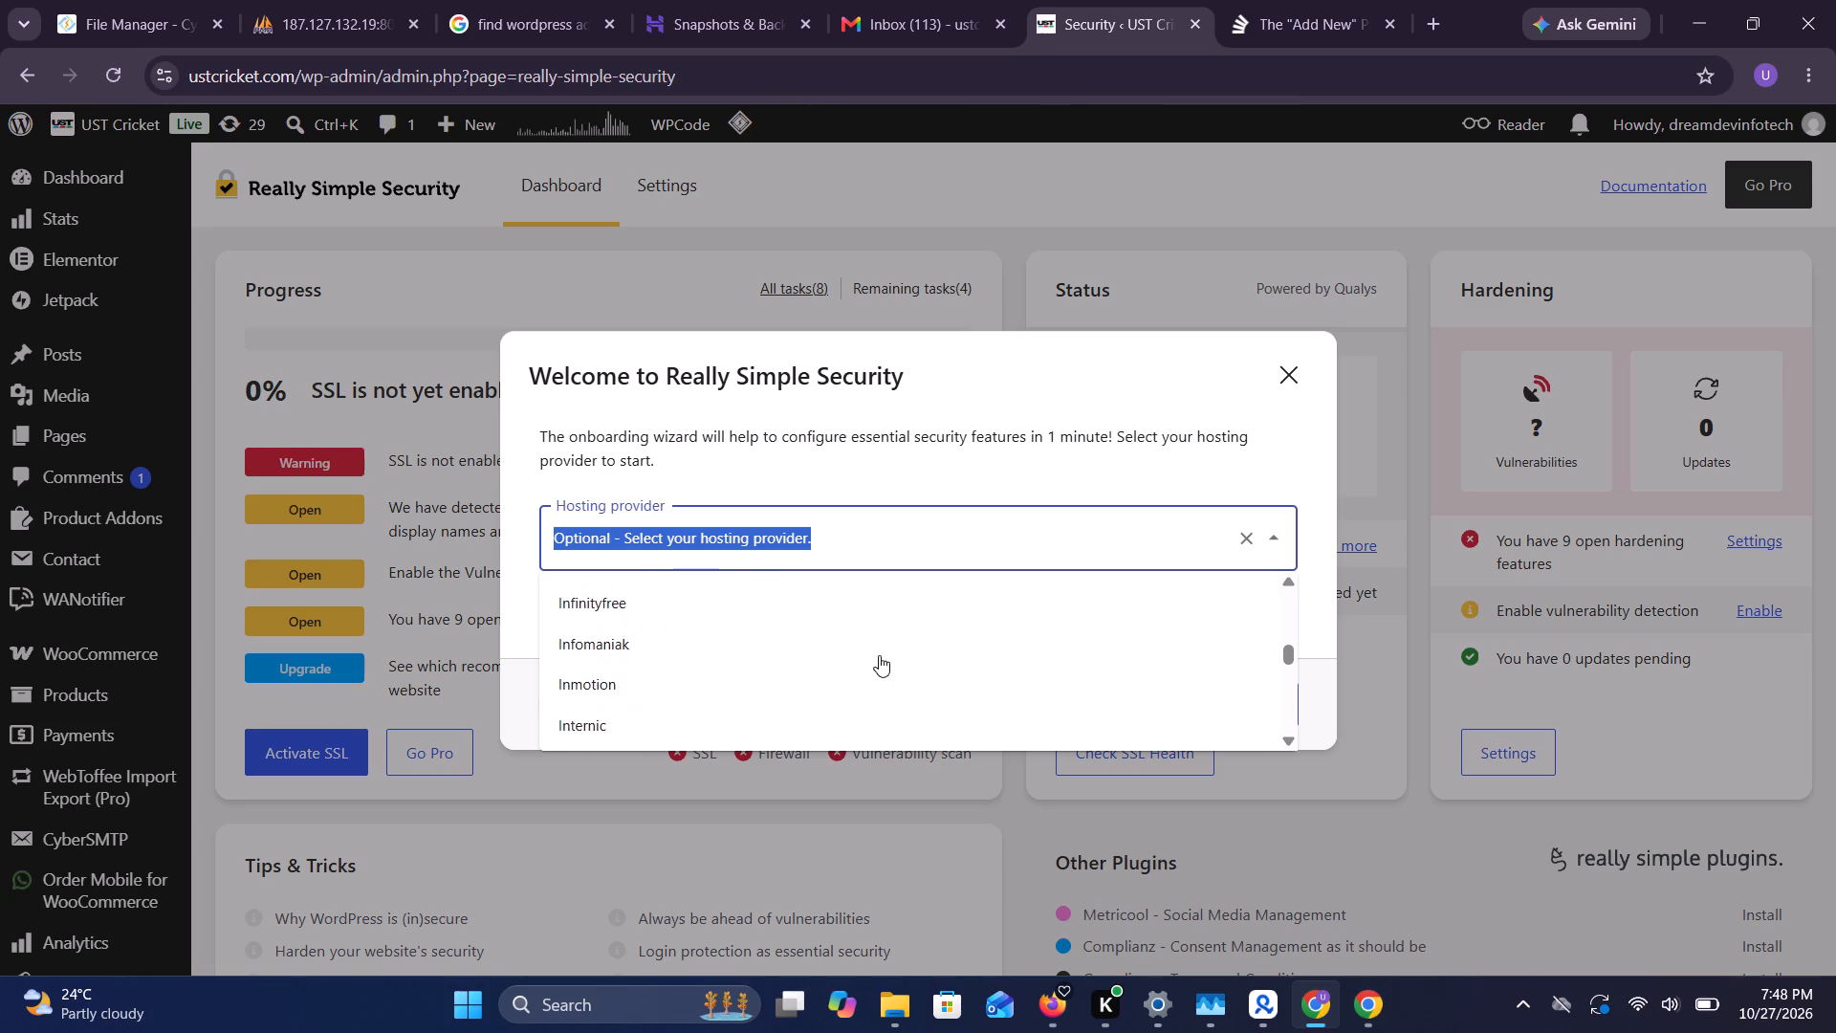
pyautogui.scroll(-3, 879, 655)
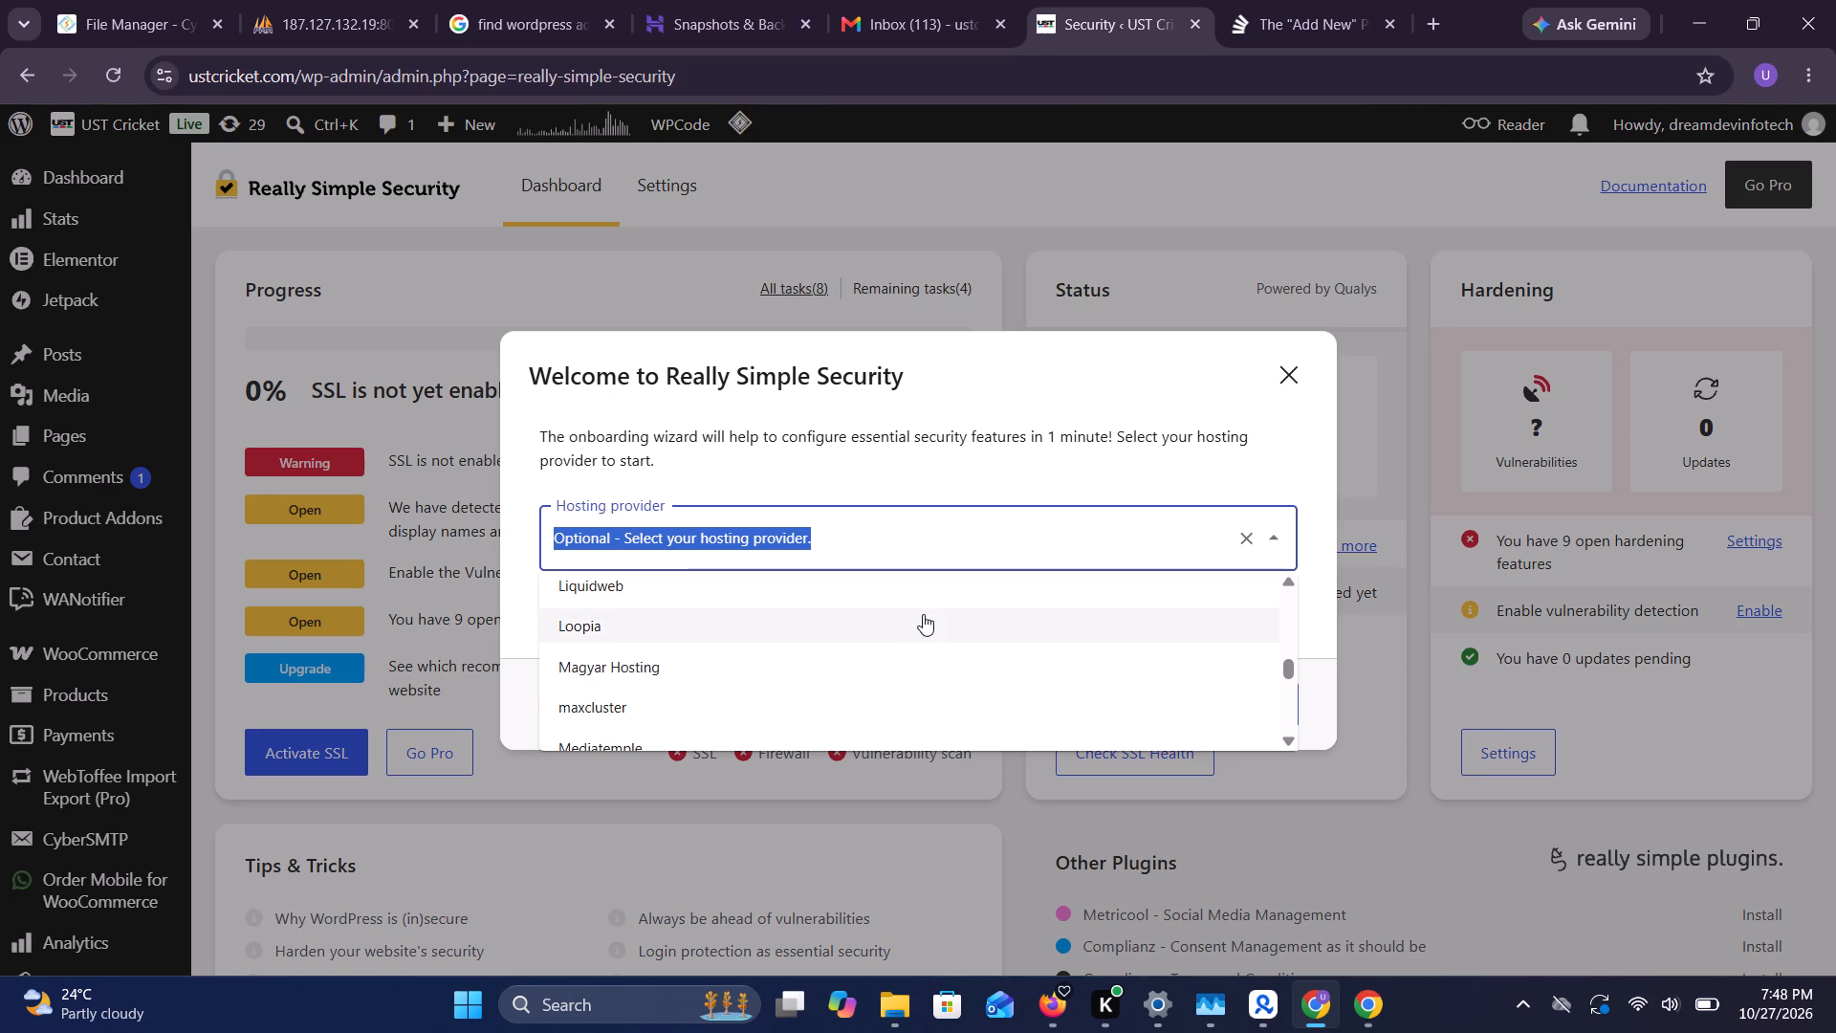
pyautogui.scroll(-4, 949, 614)
pyautogui.write('hostinger')
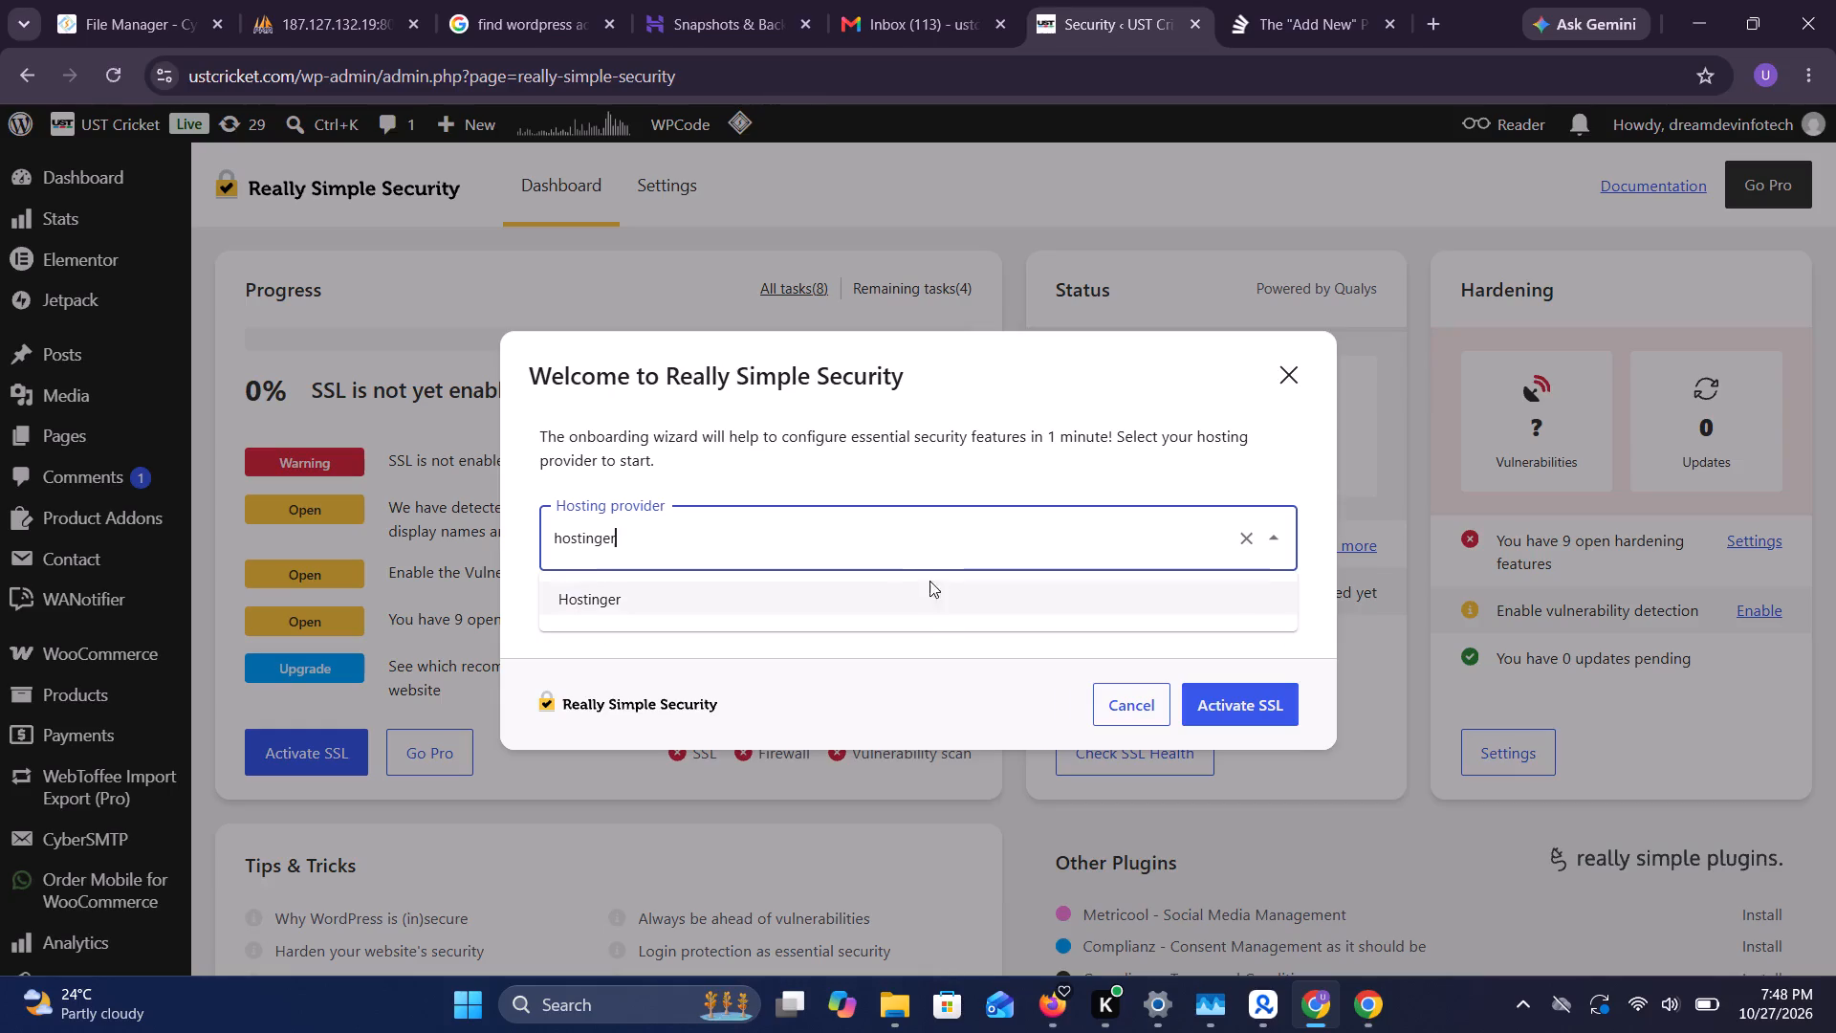
pyautogui.click(931, 610)
pyautogui.click(1255, 725)
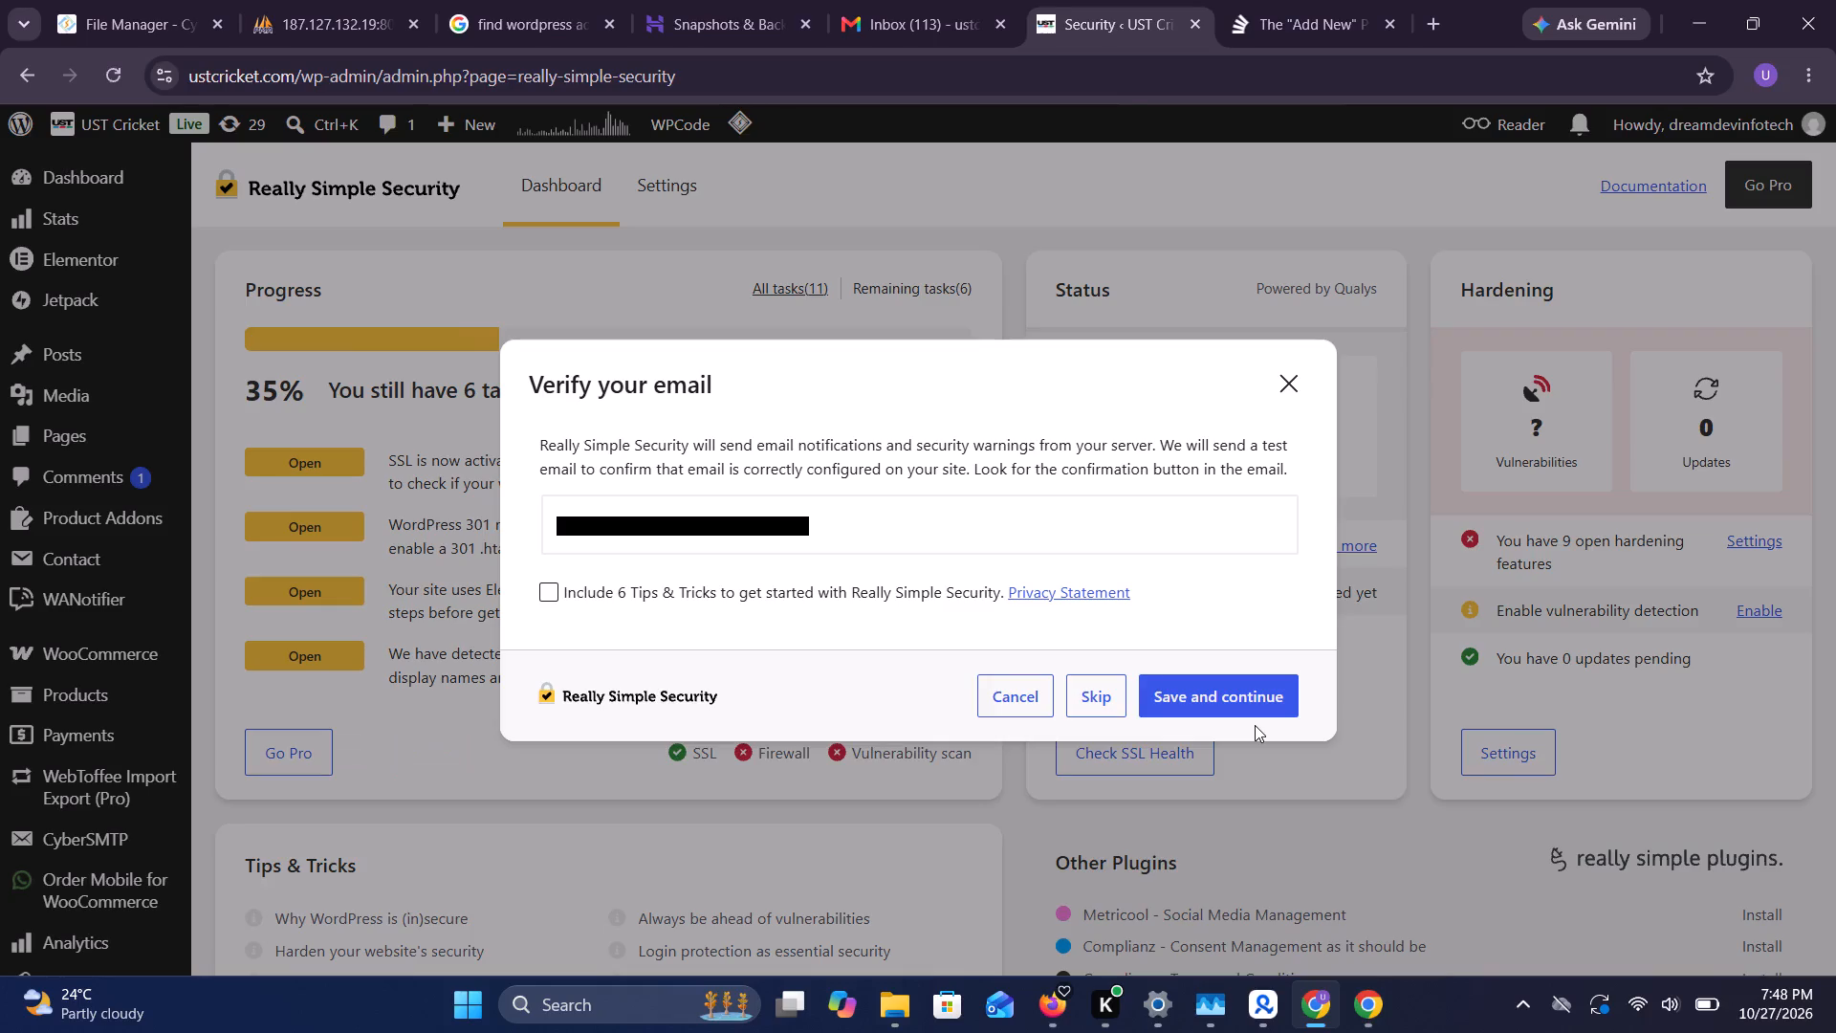
# Replace the notification address in the Verify your email step with the team's saved email address and save it.
pyautogui.tripleClick(1020, 537)
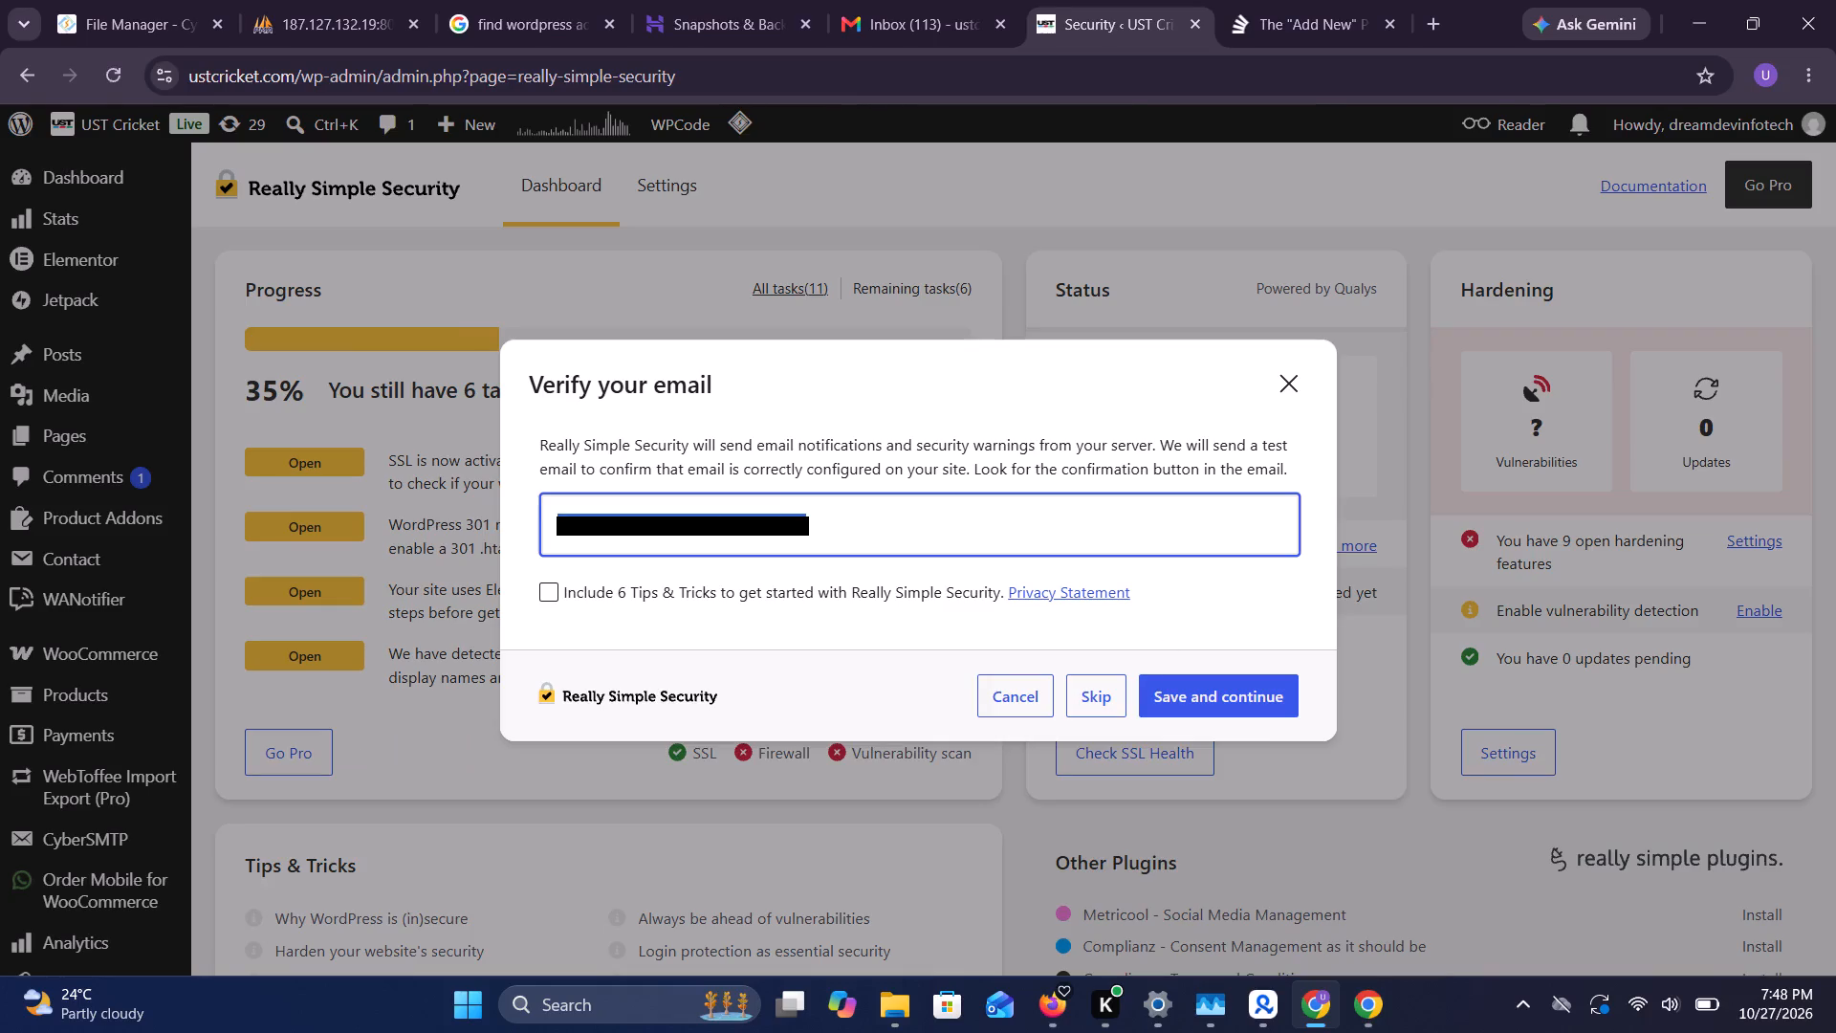
pyautogui.write('ust')
pyautogui.press('Down')
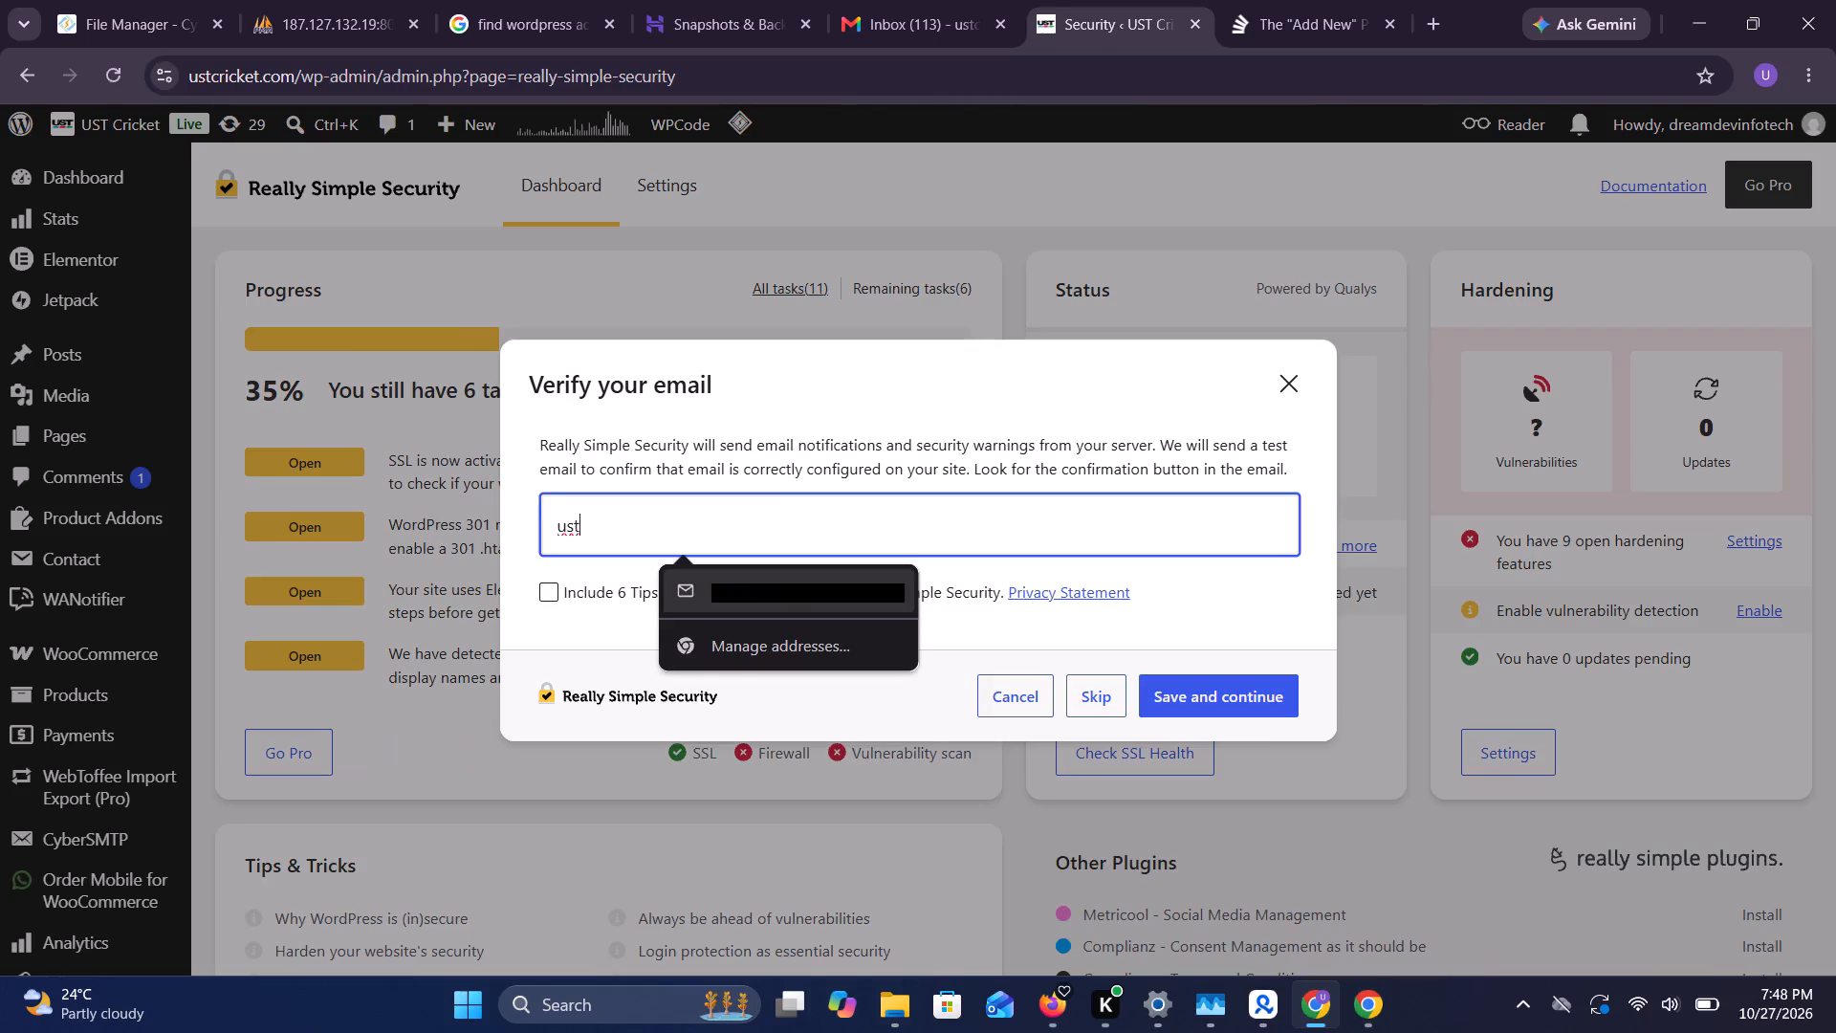
pyautogui.press('Return')
pyautogui.click(1166, 704)
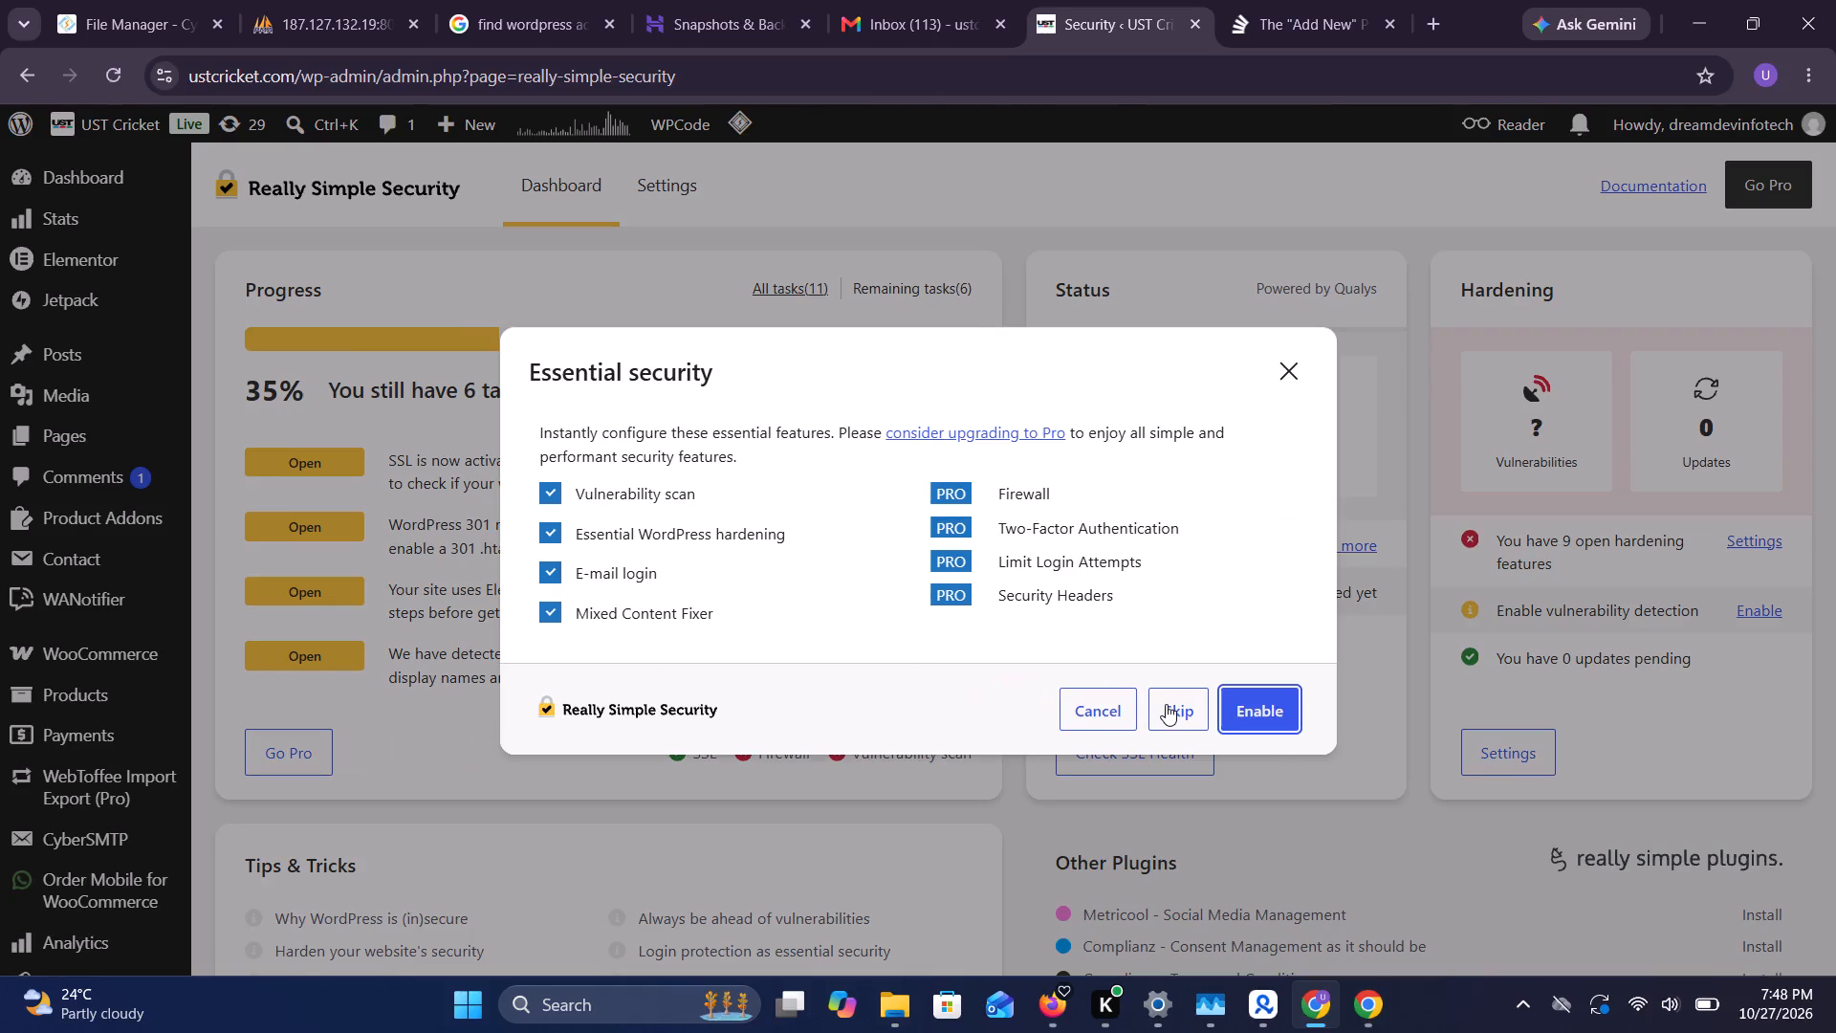
# Skip the essential security features and the recommended plugins to finish the onboarding wizard.
pyautogui.click(1166, 704)
pyautogui.click(1166, 704)
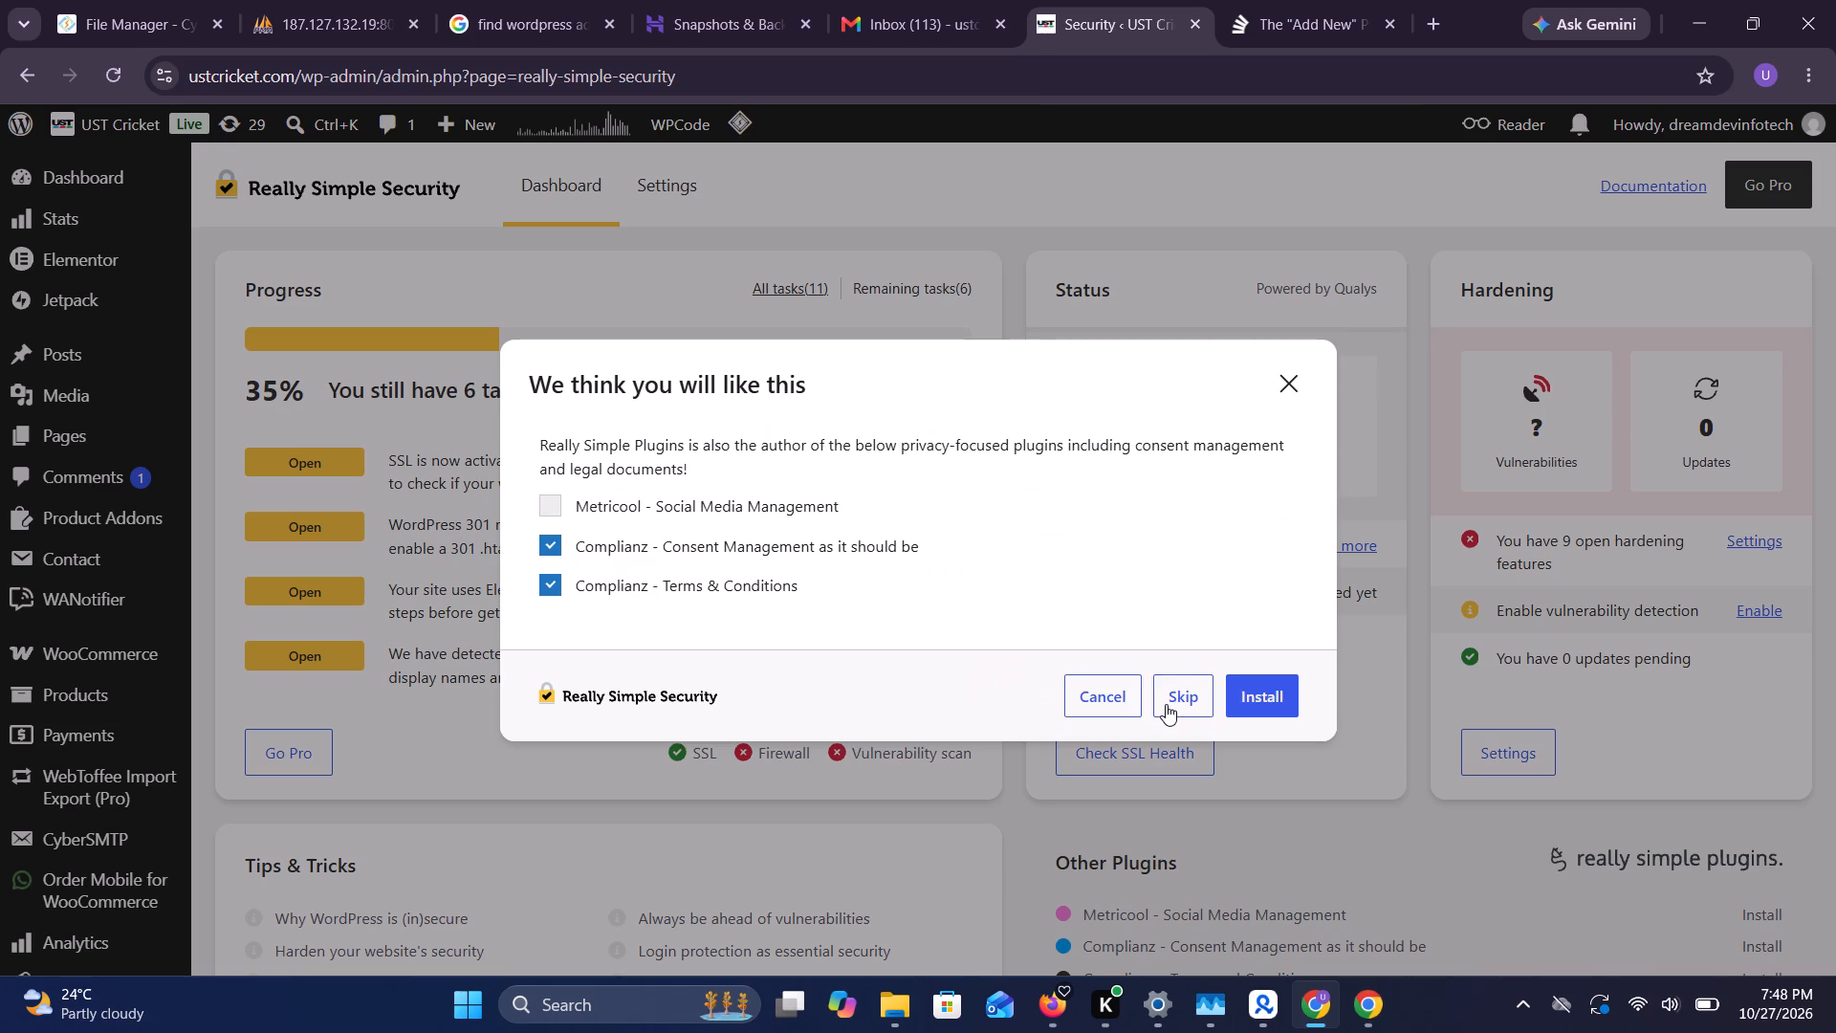
pyautogui.click(1166, 704)
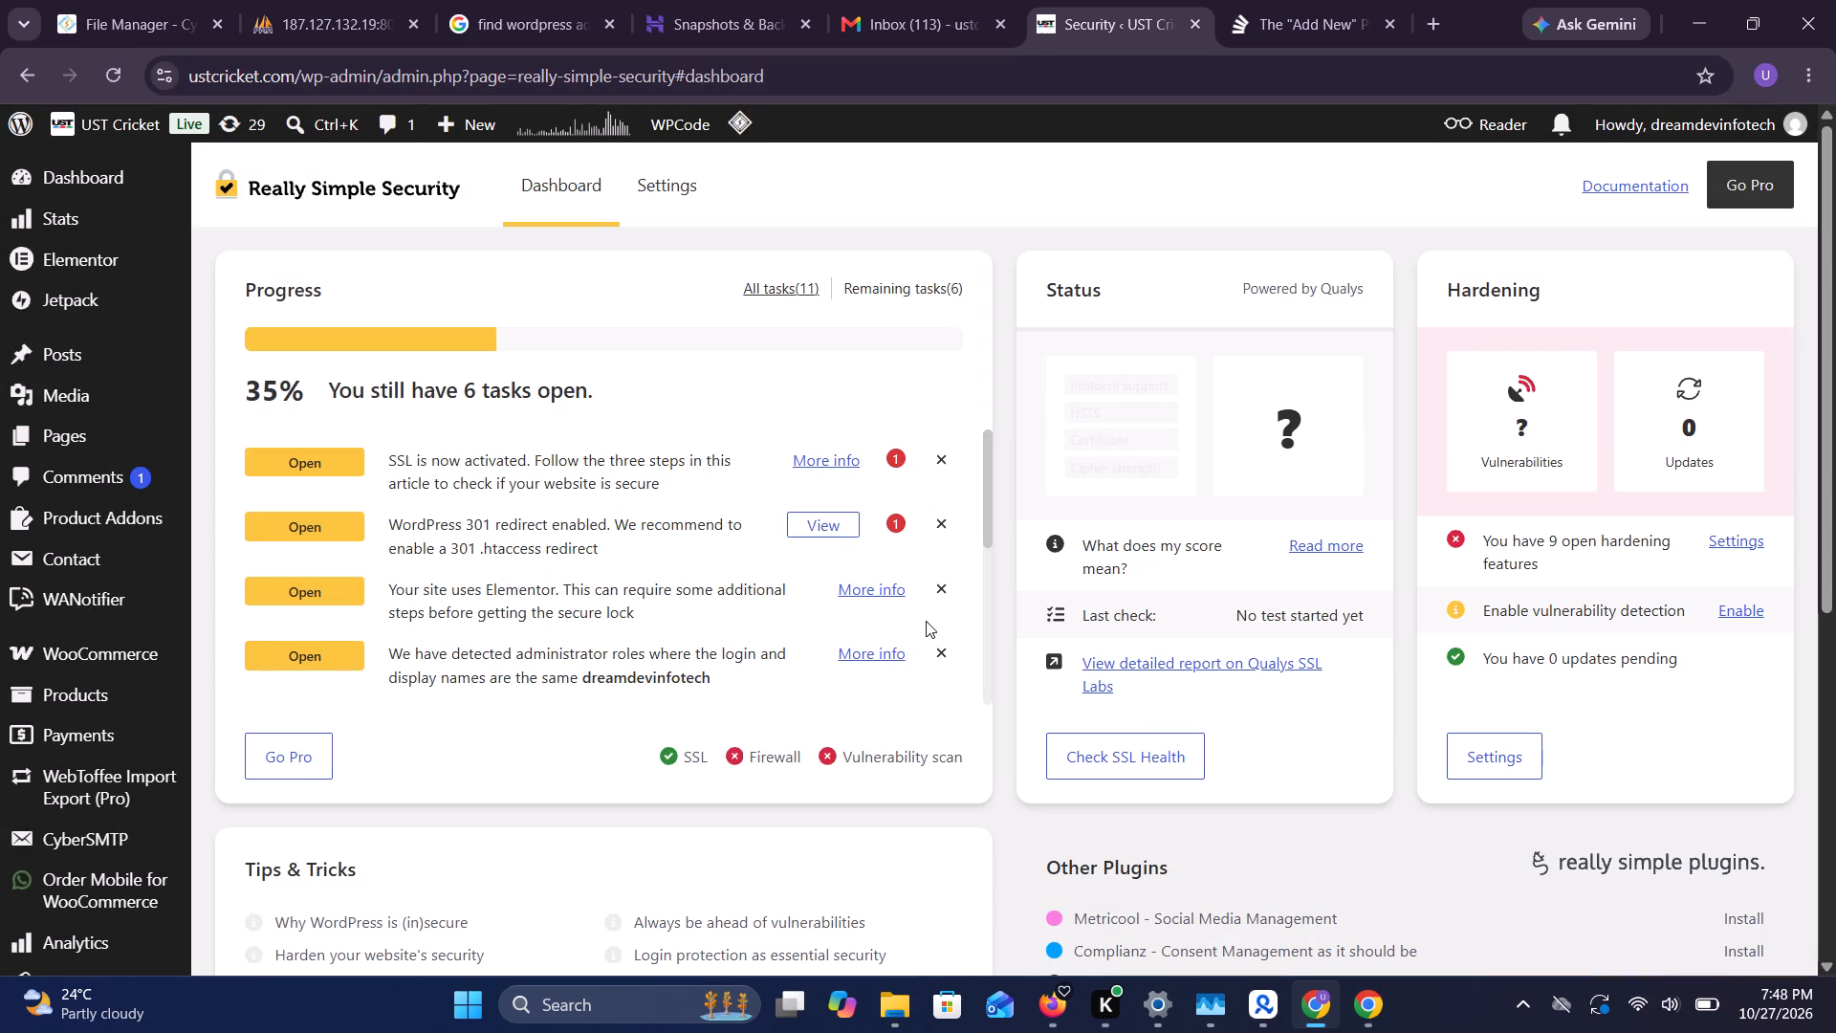
# From the 301 .htaccess redirect task, open the SSL settings, enable the mixed content fixer's init hook and back-end options, and save.
pyautogui.click(807, 517)
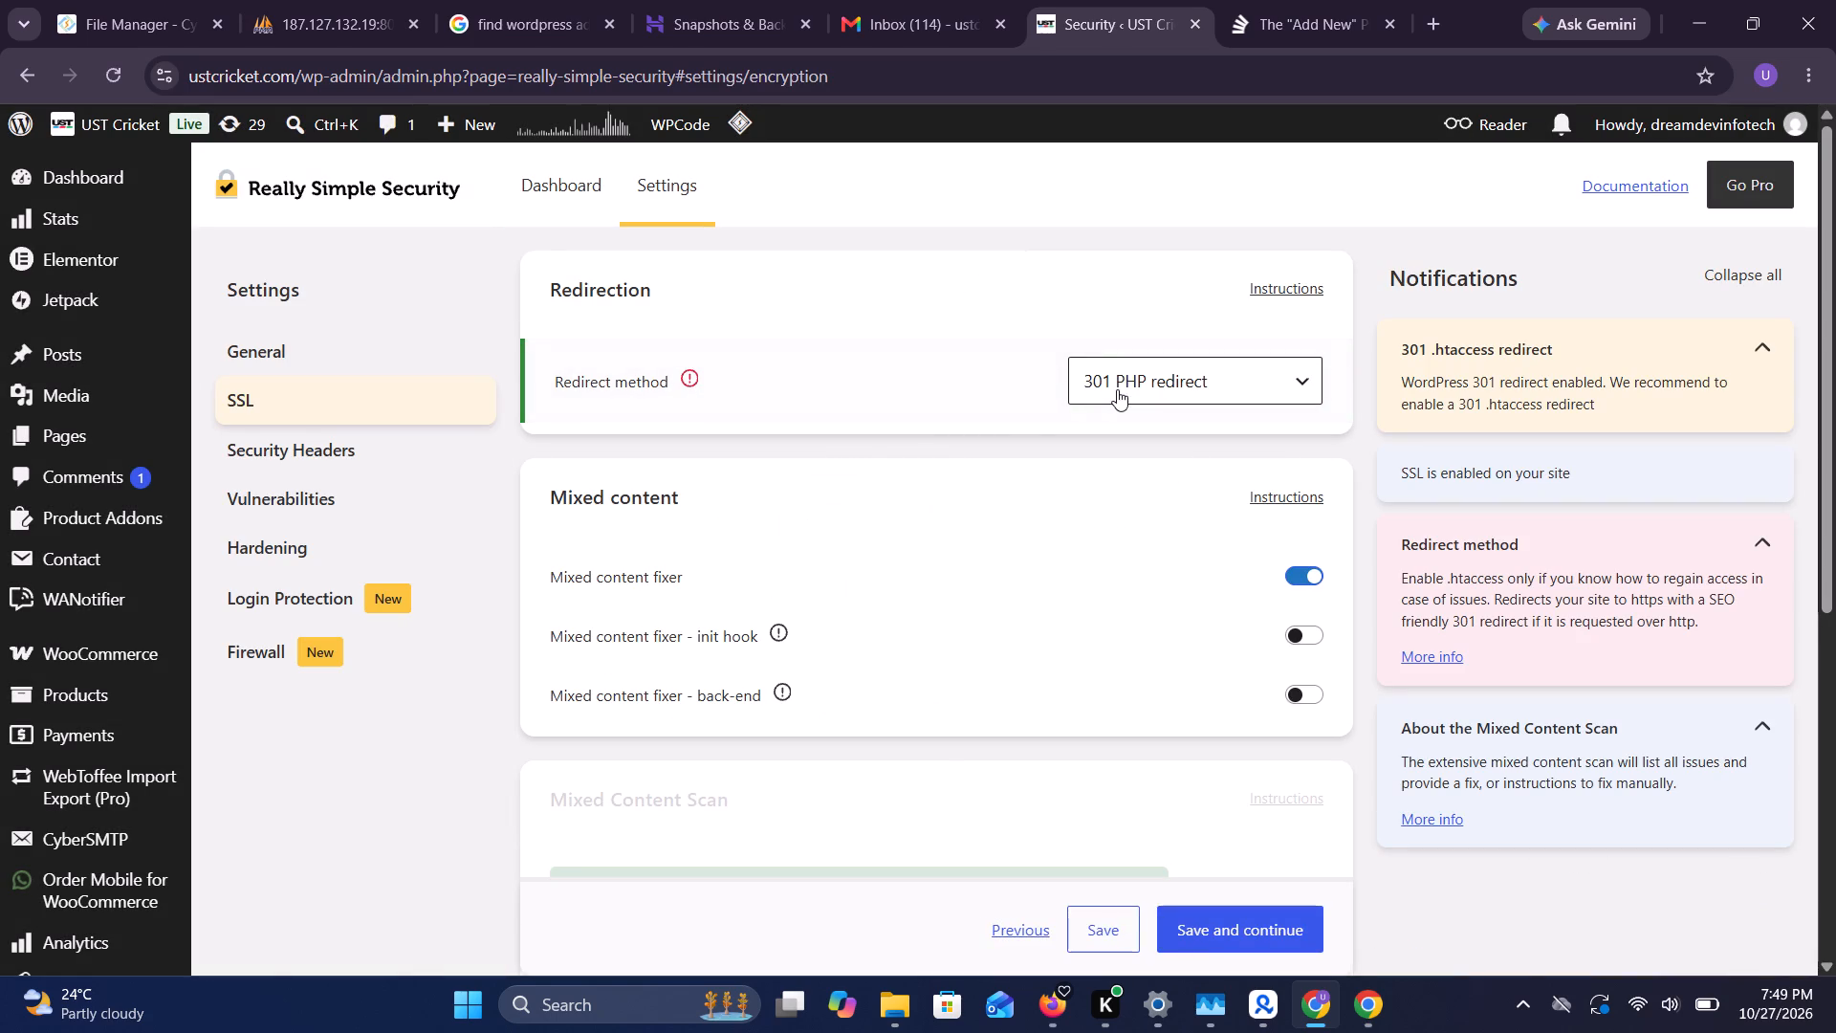
pyautogui.scroll(-1, 1102, 507)
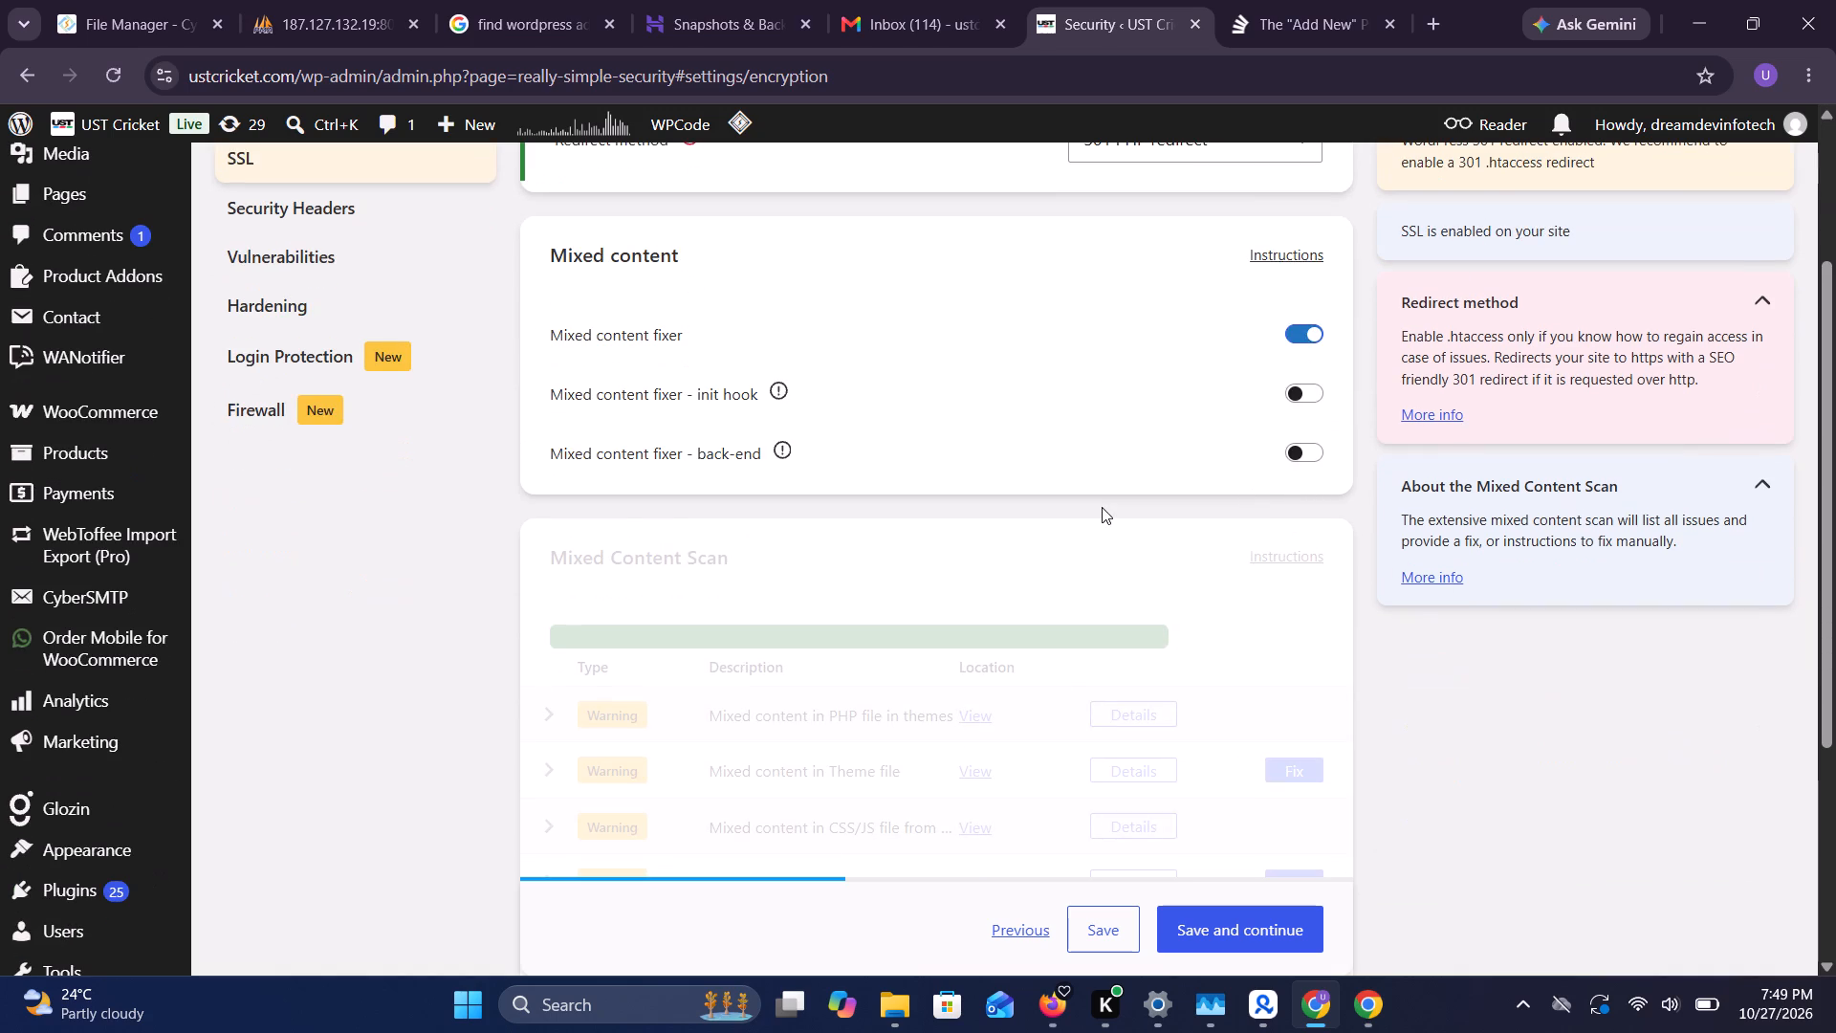
pyautogui.scroll(-1, 1102, 507)
pyautogui.click(1292, 398)
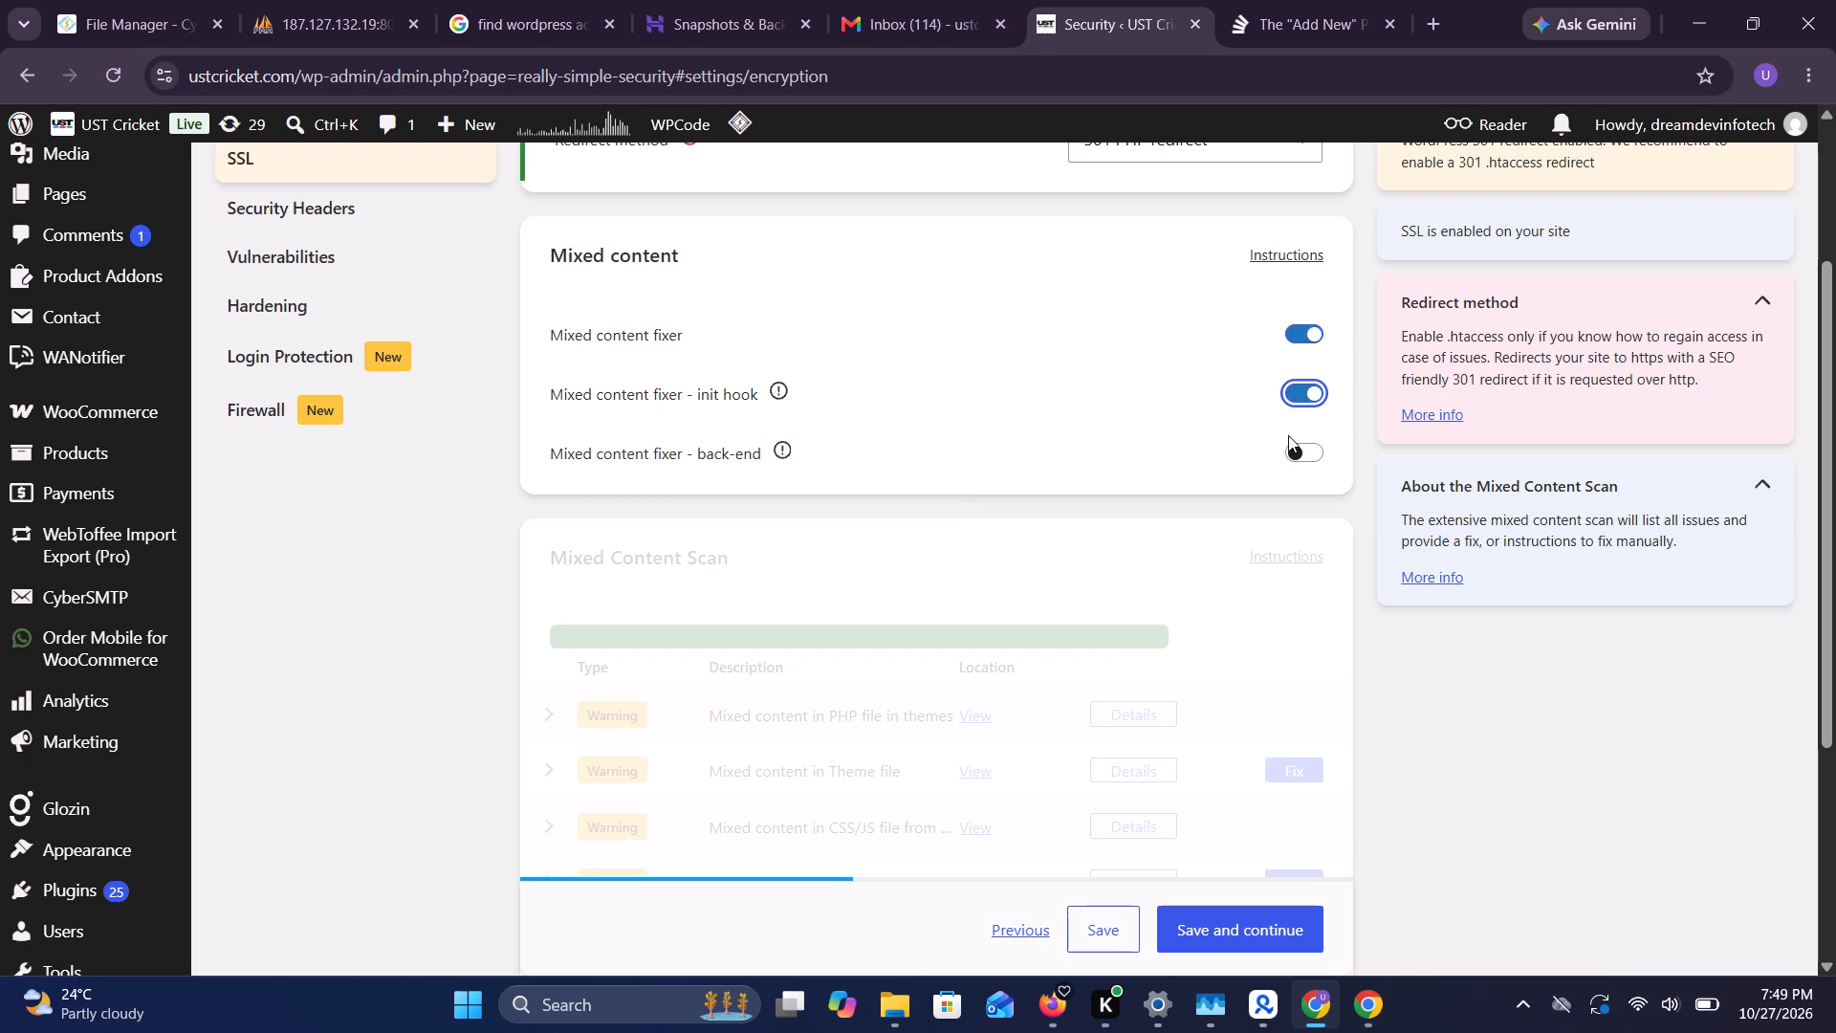
pyautogui.click(1288, 435)
pyautogui.click(1289, 444)
pyautogui.click(1246, 923)
# Save the Essential Security Headers page and continue to the HTTP Strict Transport Security settings.
pyautogui.scroll(2, 1133, 514)
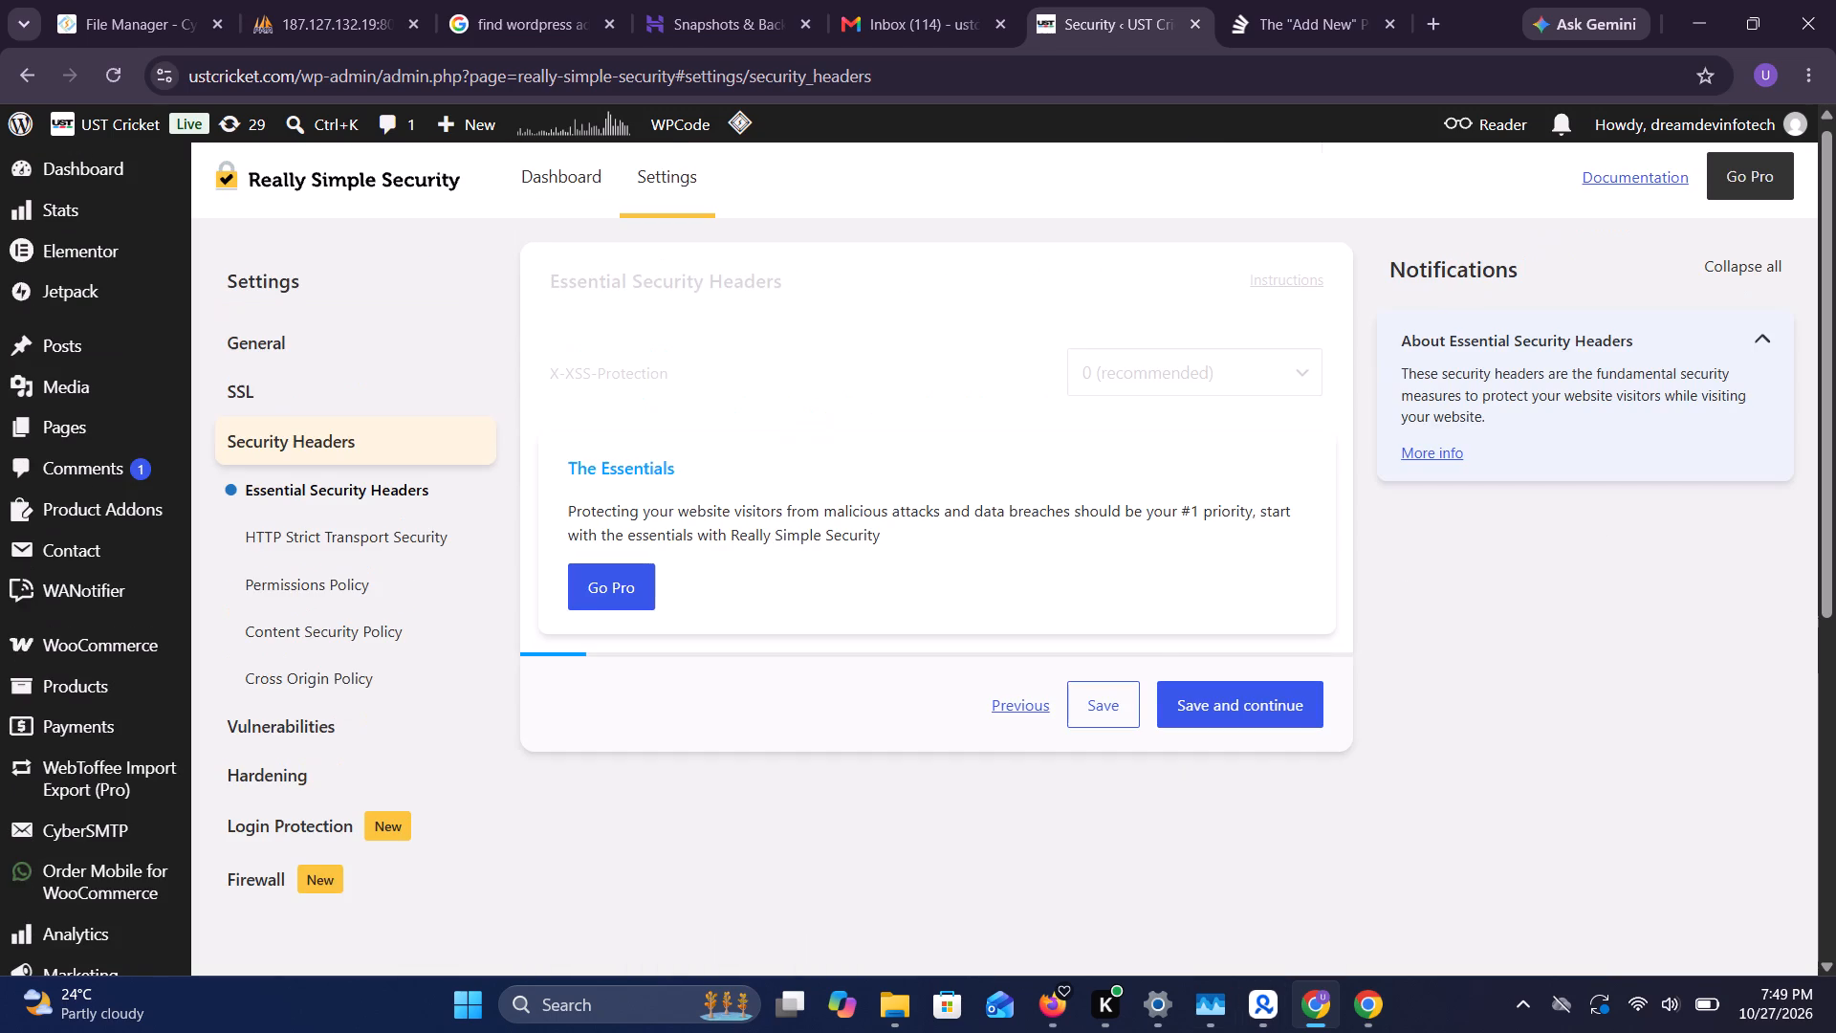
pyautogui.click(1087, 706)
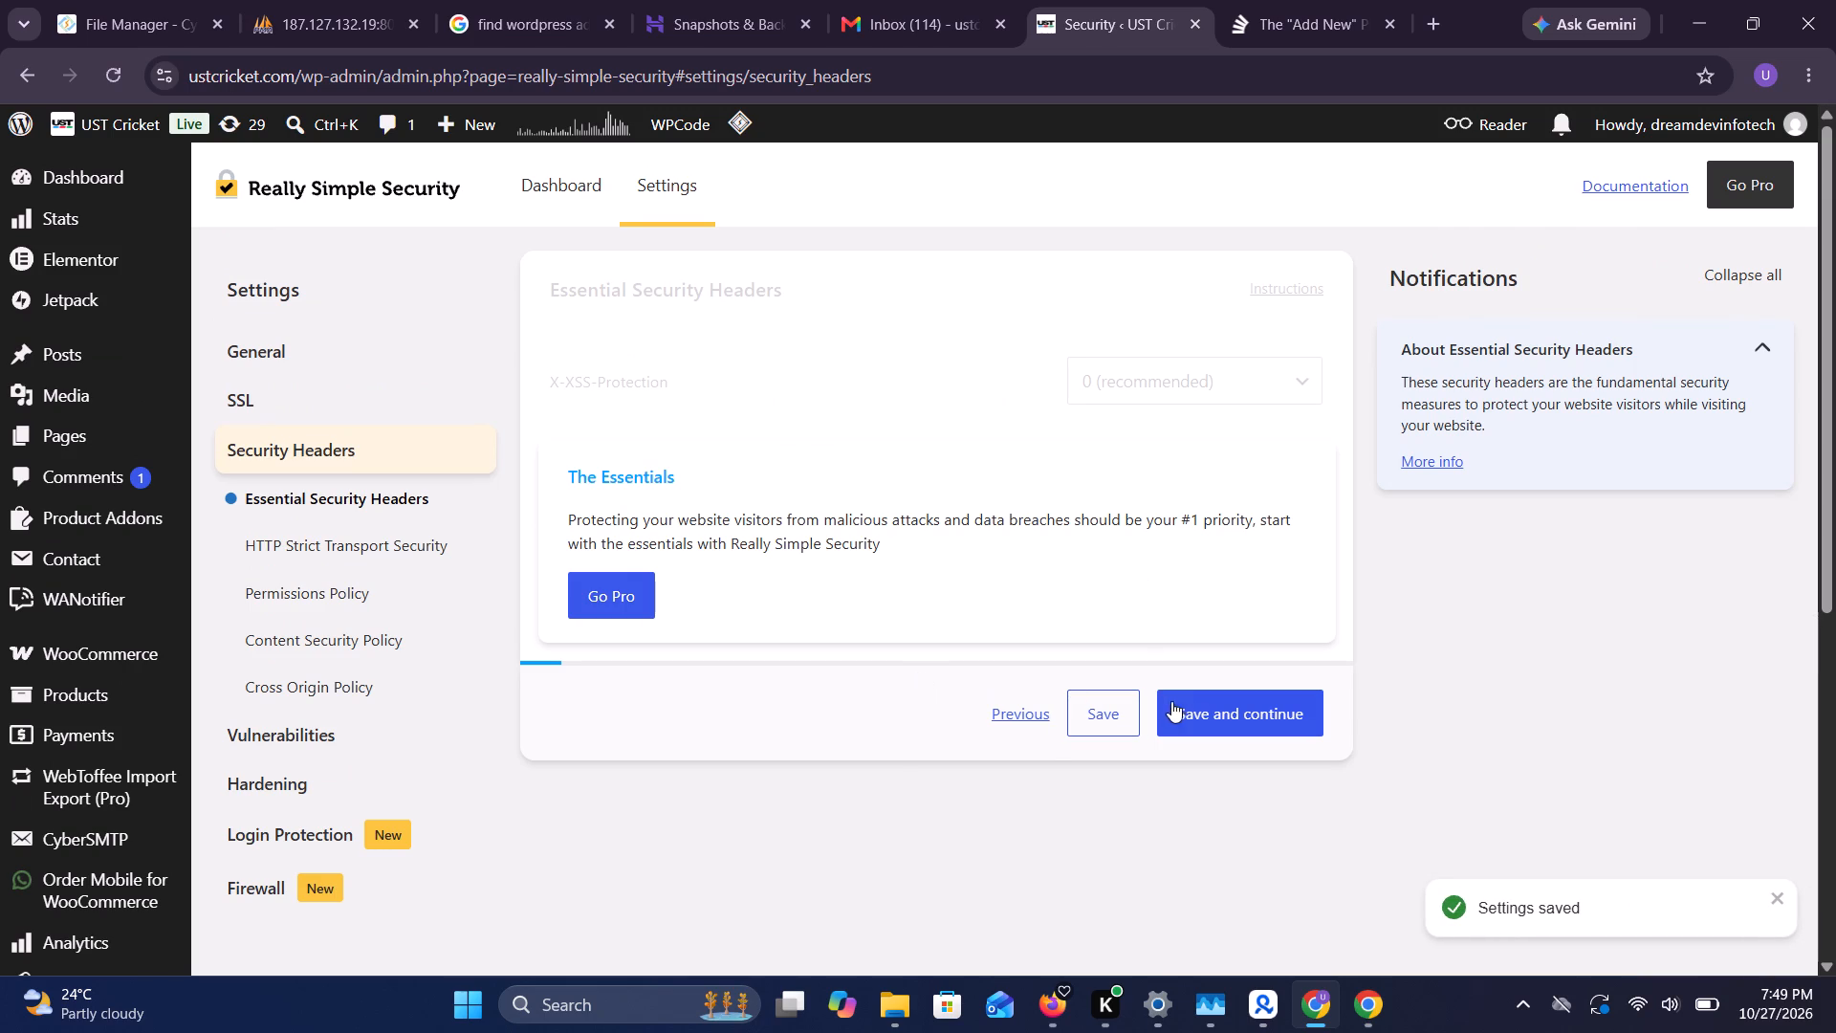
pyautogui.click(1196, 705)
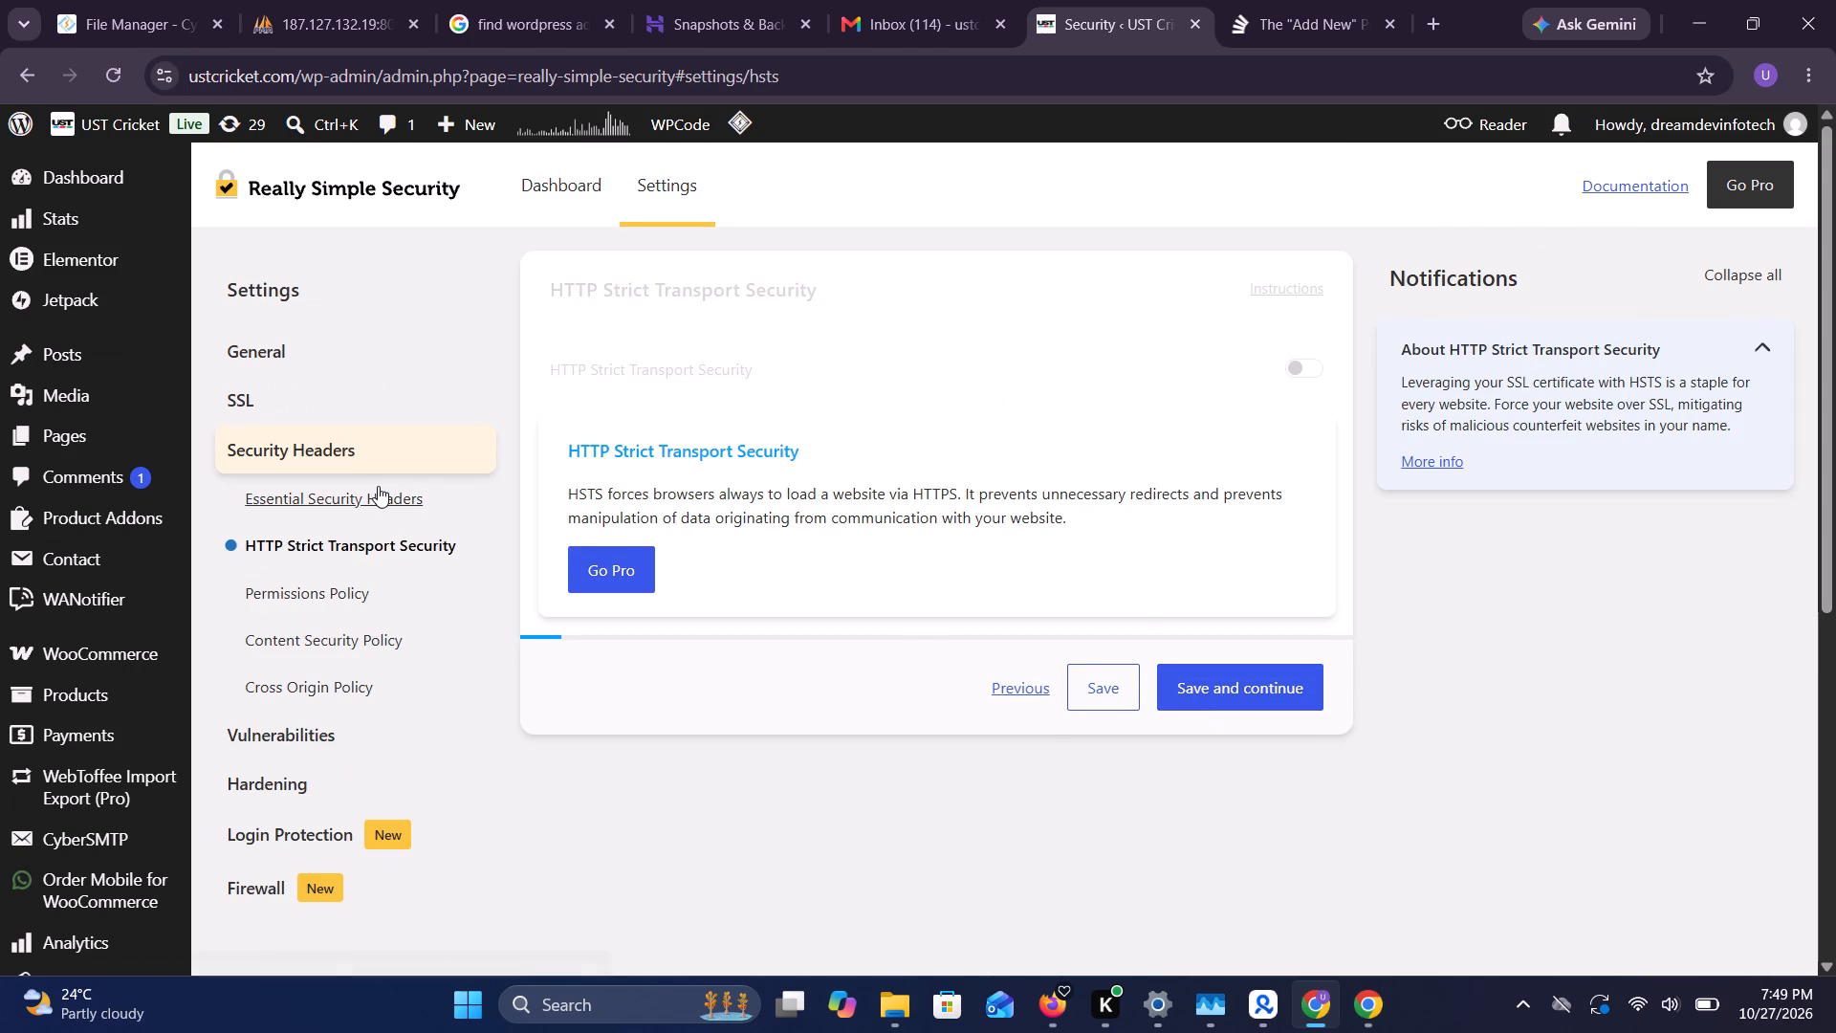
# Return to the SSL settings, review the redirect options, and copy the Redirect method notification text about enabling .htaccess.
pyautogui.click(275, 356)
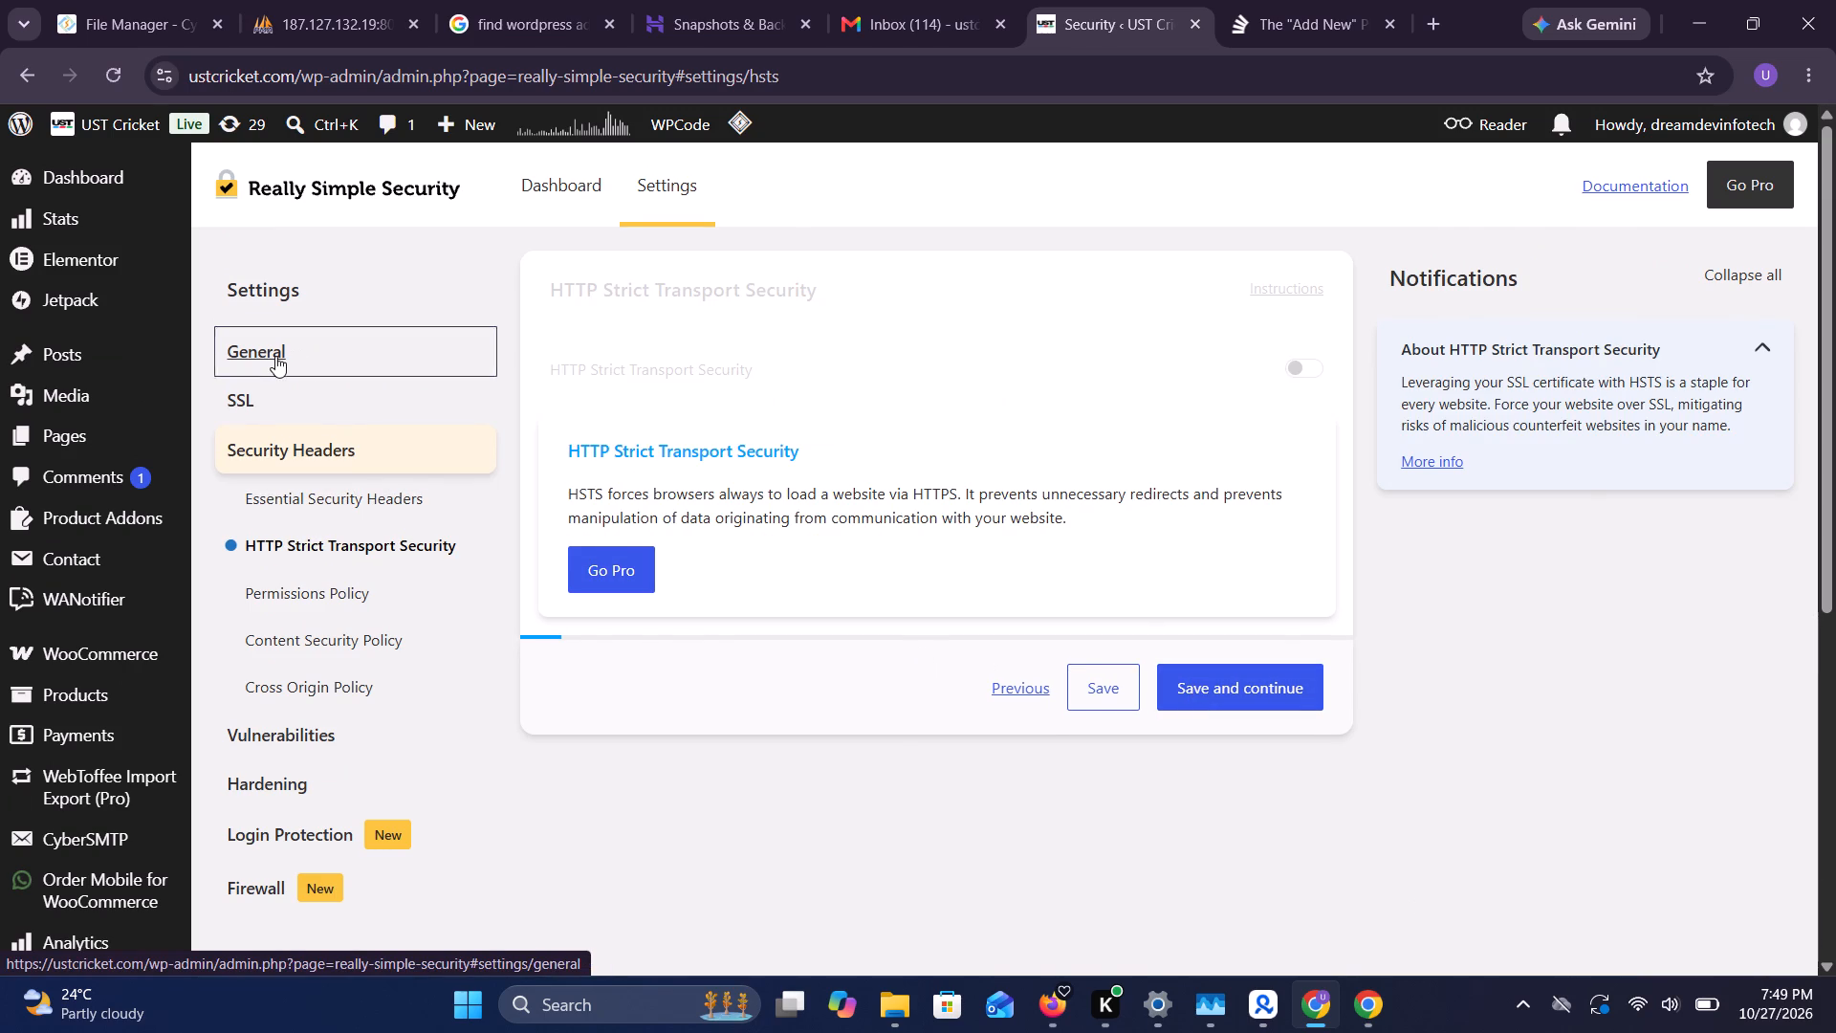
pyautogui.click(256, 388)
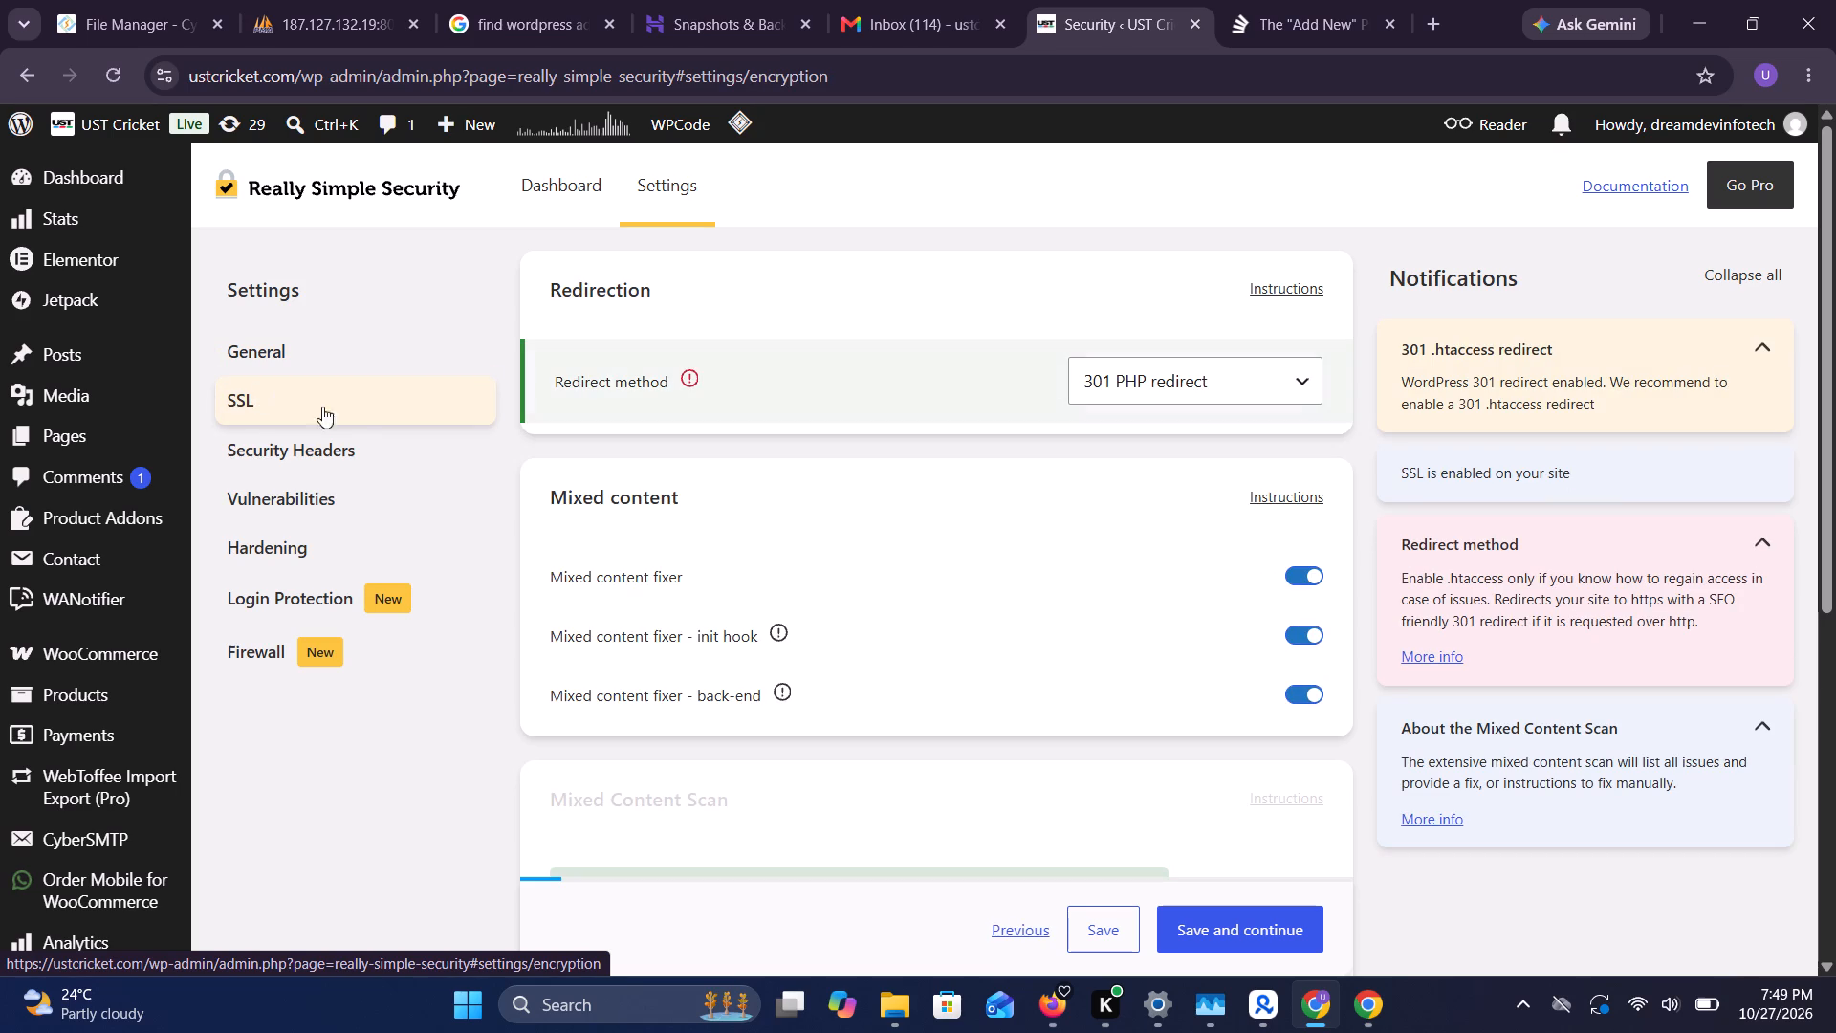
pyautogui.scroll(-2, 485, 471)
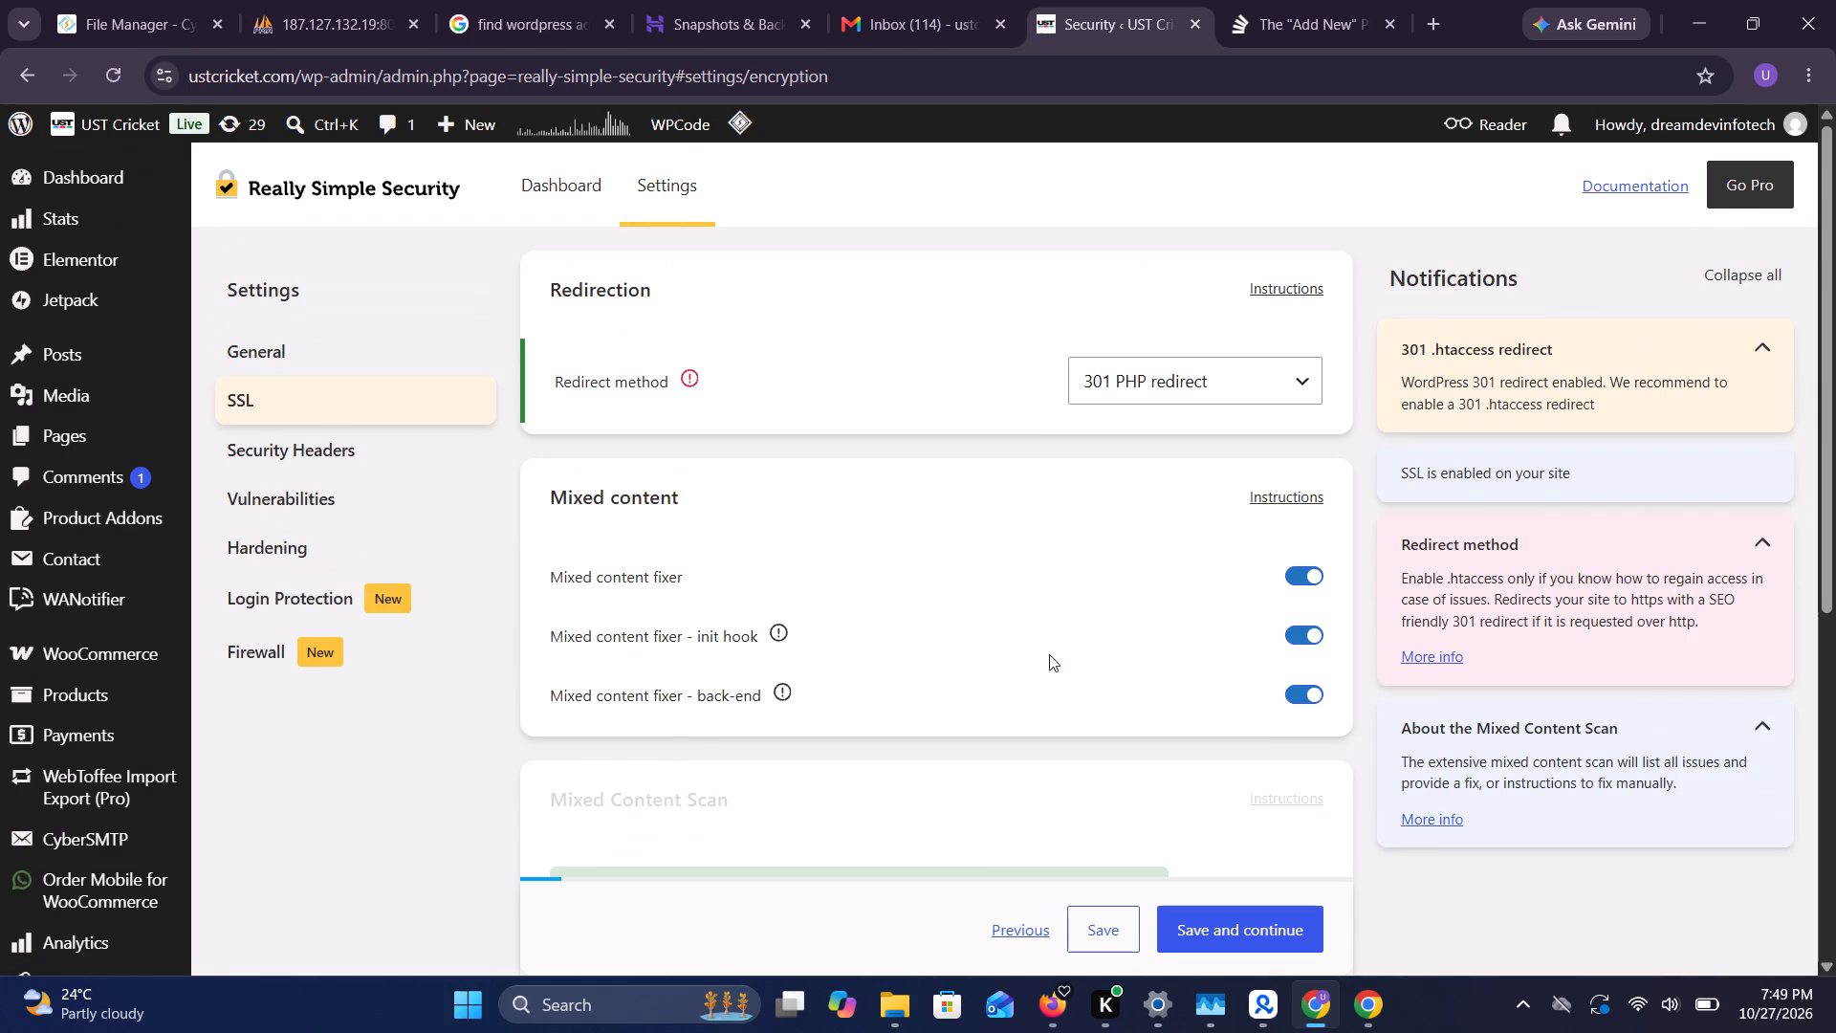
pyautogui.tripleClick(1470, 620)
pyautogui.hotkey('ctrl', 'c')
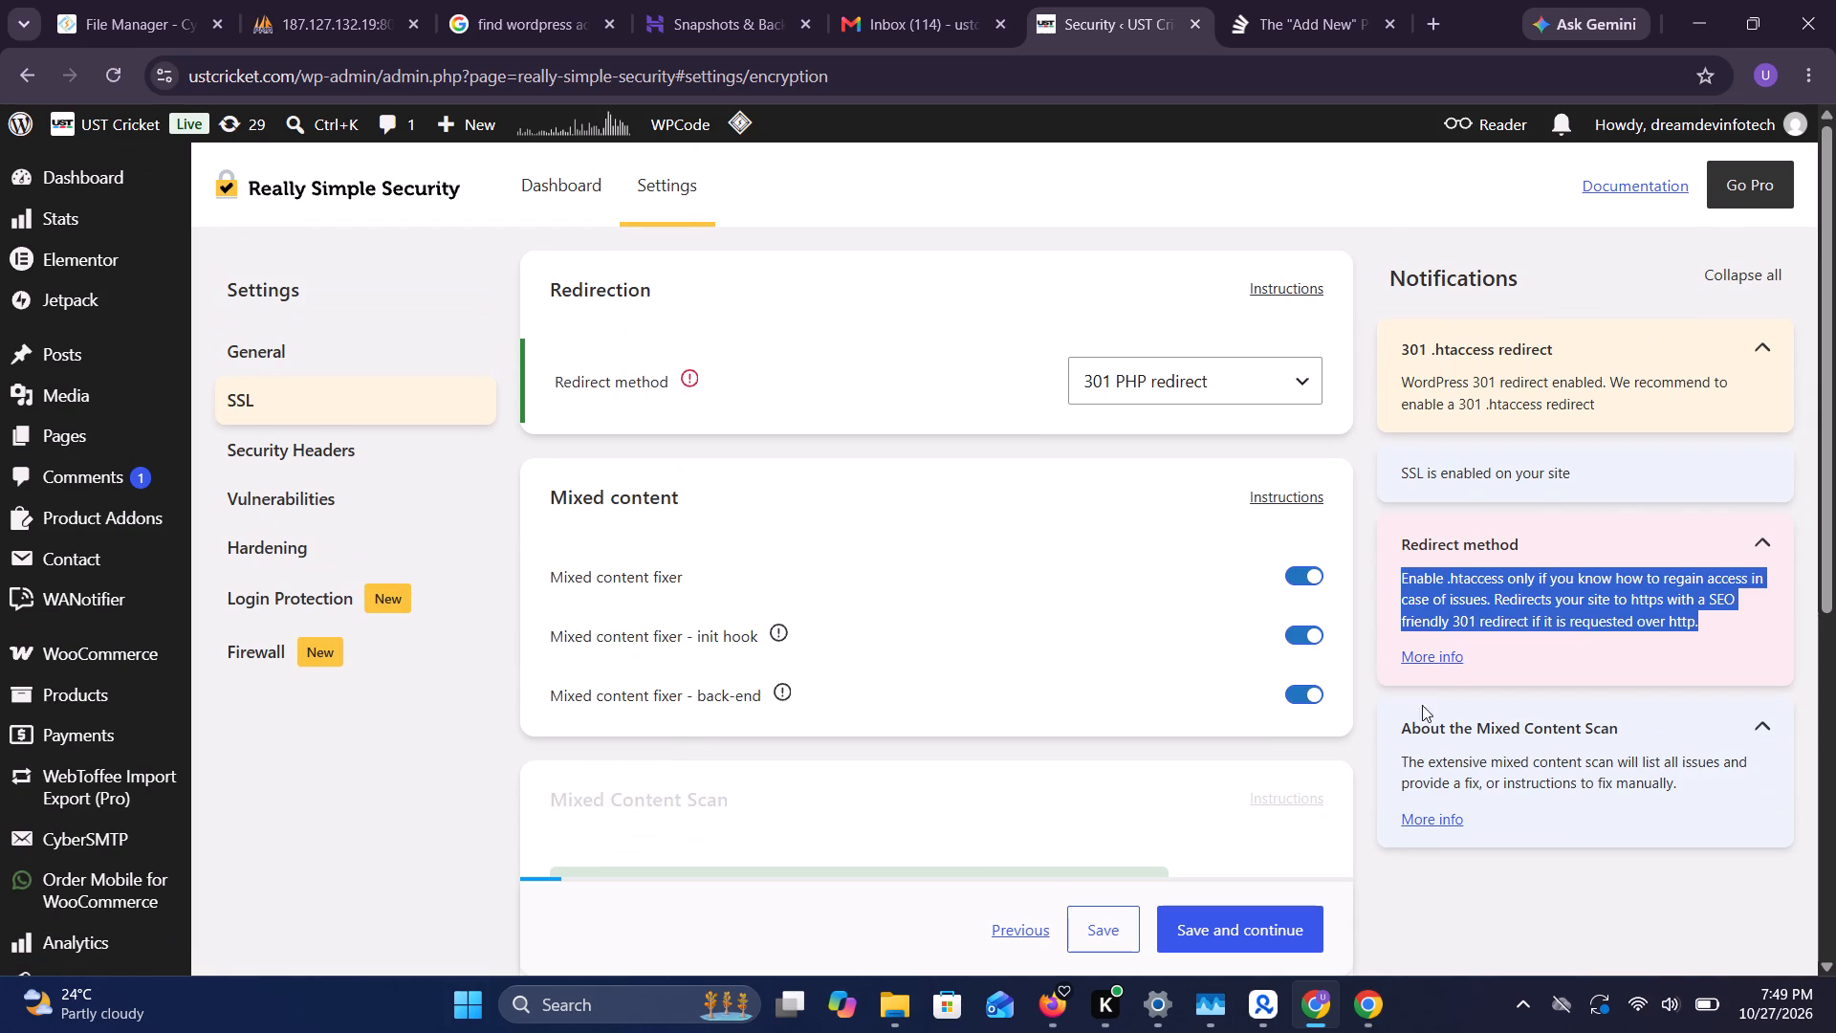
pyautogui.click(1340, 1017)
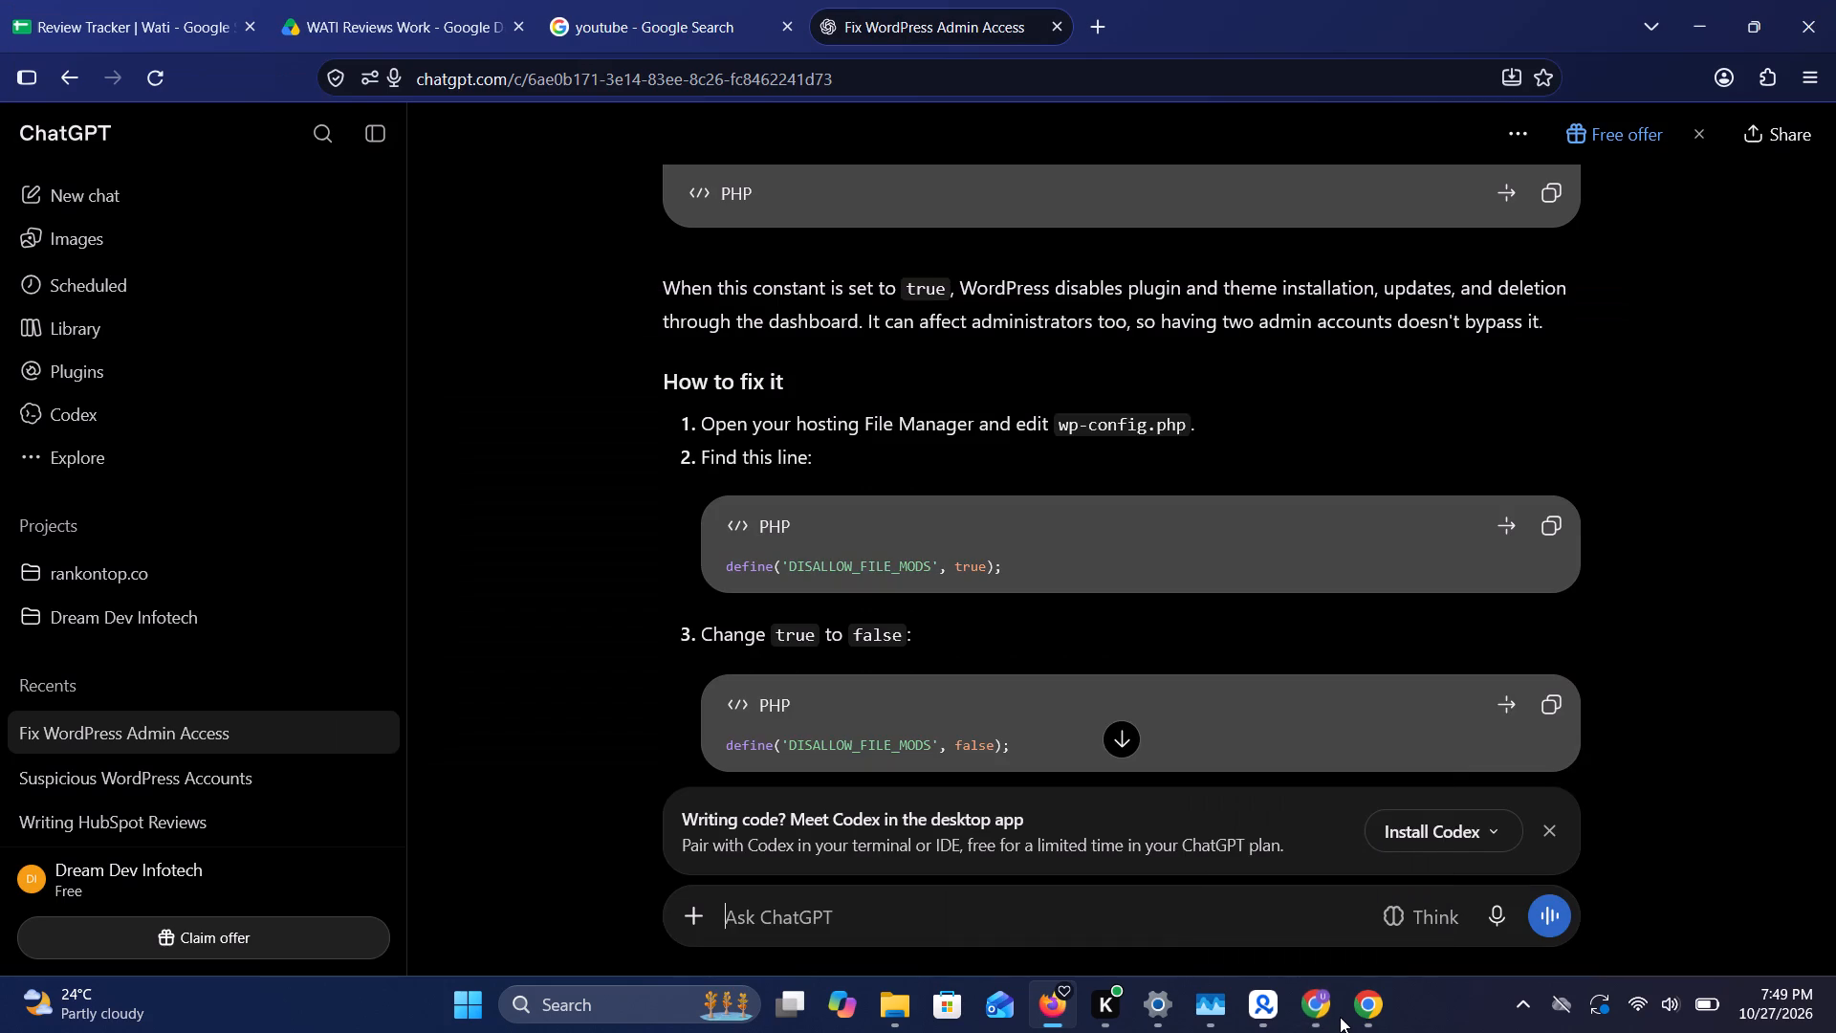
pyautogui.click(1340, 1017)
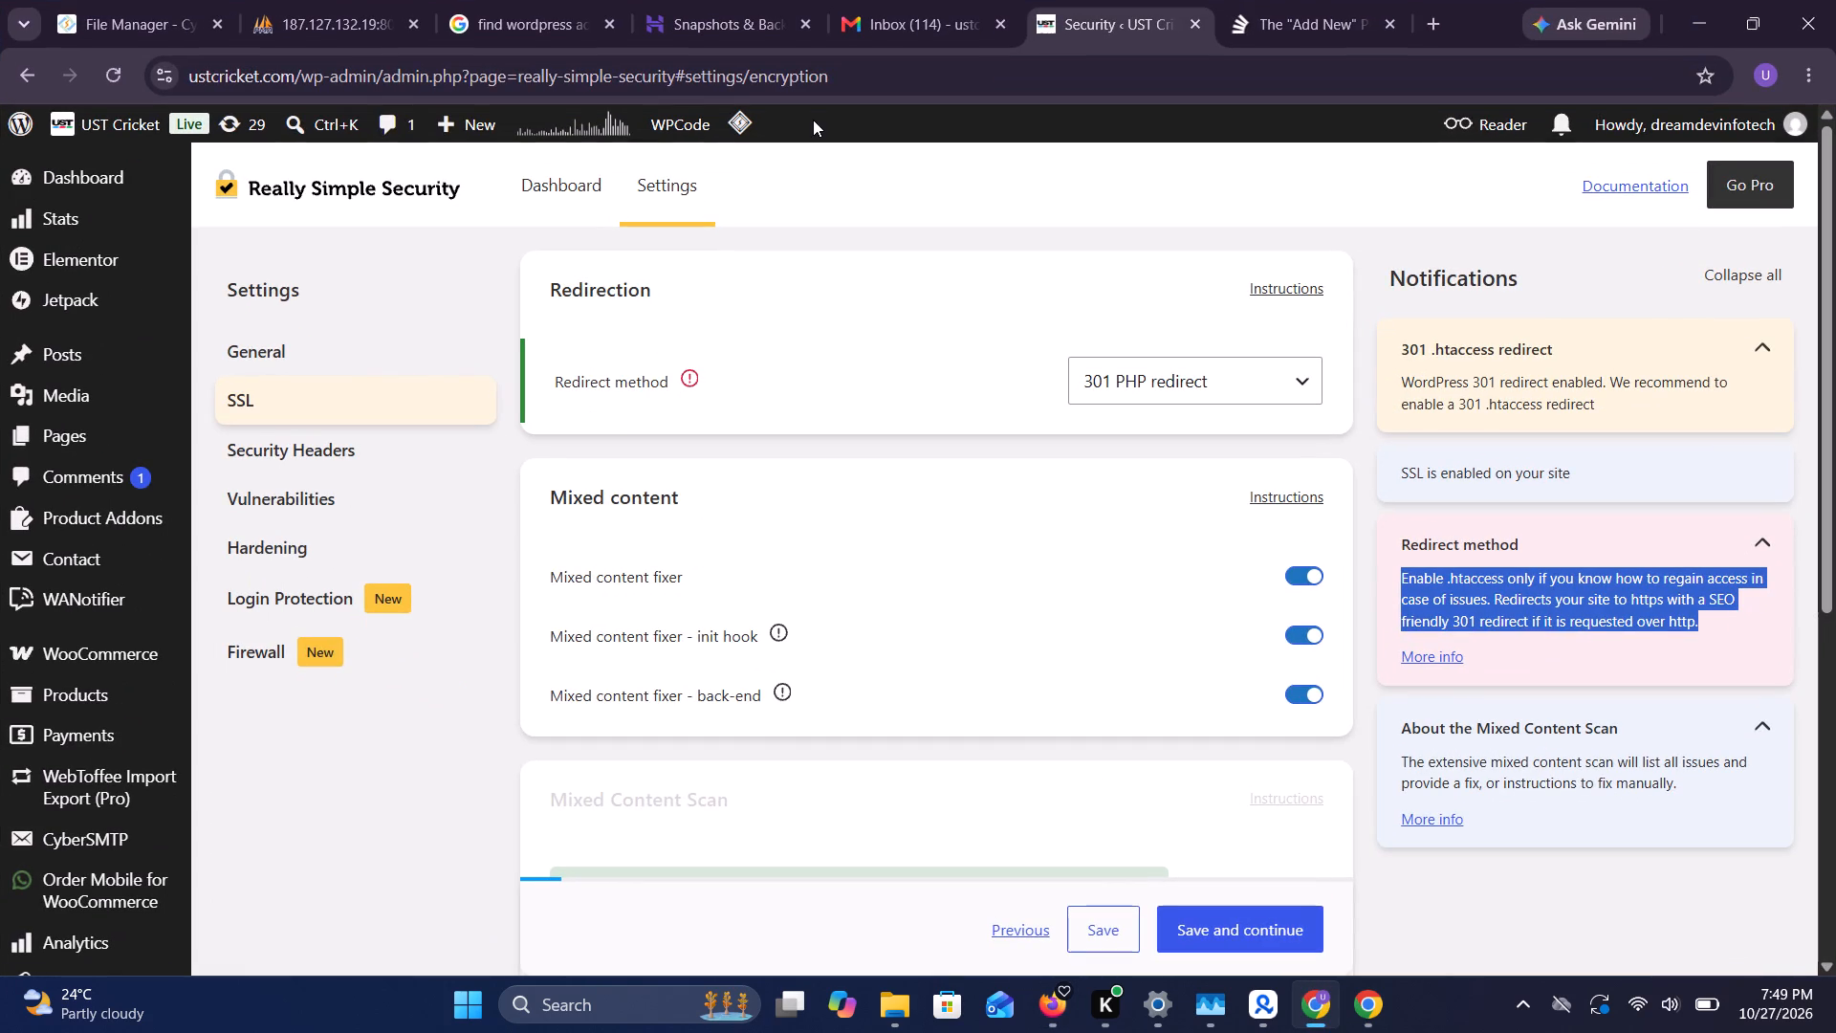
# In the already open File Manager, try to open .htaccess for editing and examine the code shown in the editor.
pyautogui.click(185, 0)
pyautogui.click(298, 253)
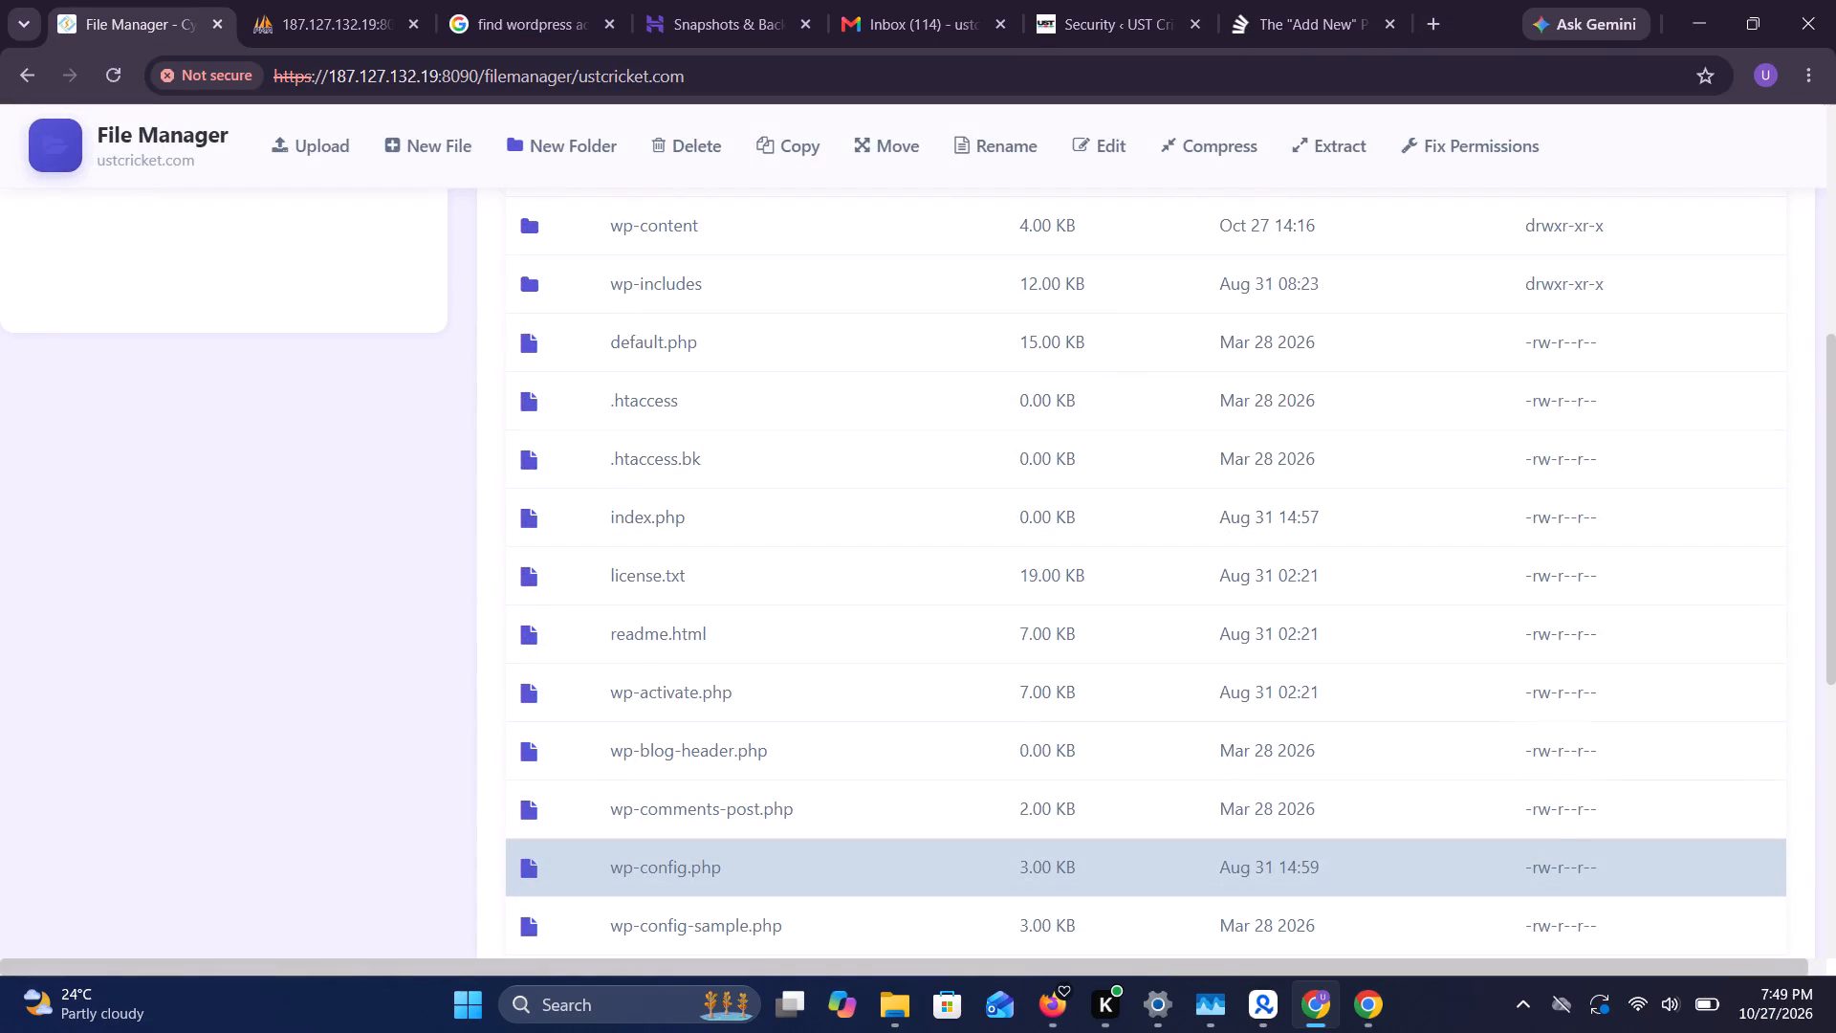
pyautogui.click(668, 394)
pyautogui.click(1104, 152)
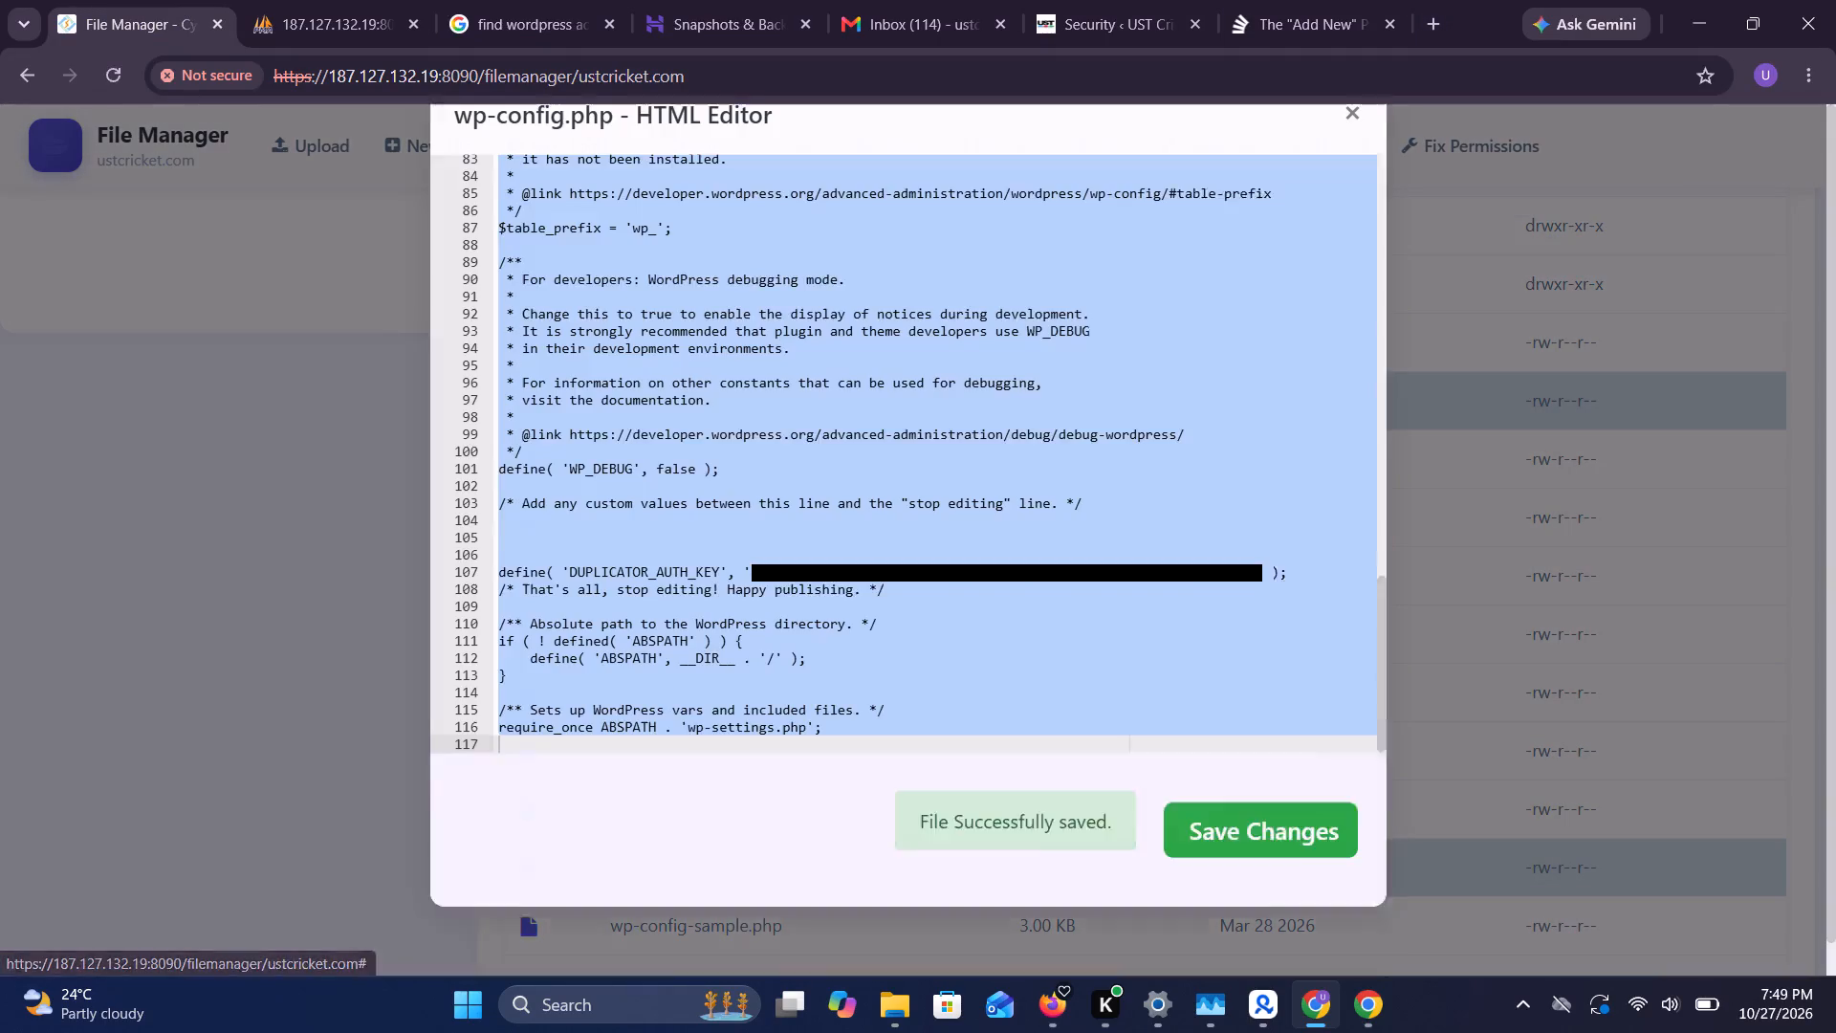
pyautogui.click(1007, 319)
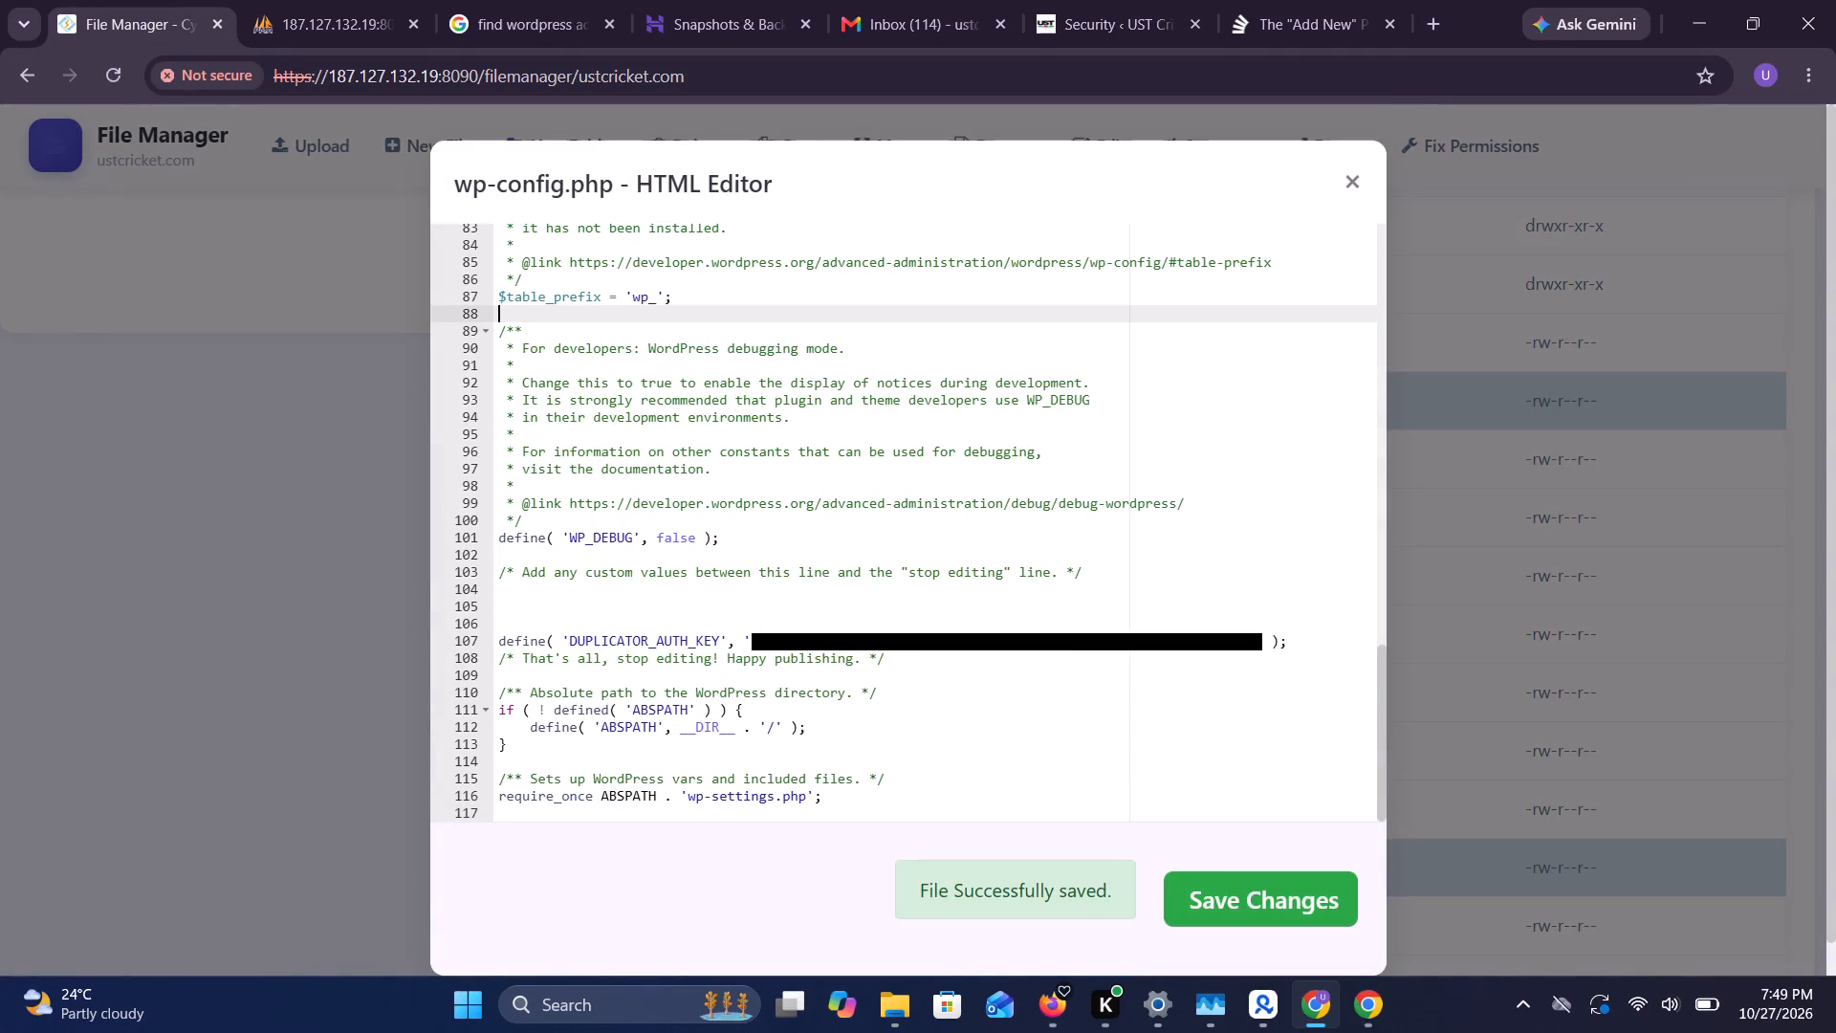
pyautogui.scroll(-3, 1007, 319)
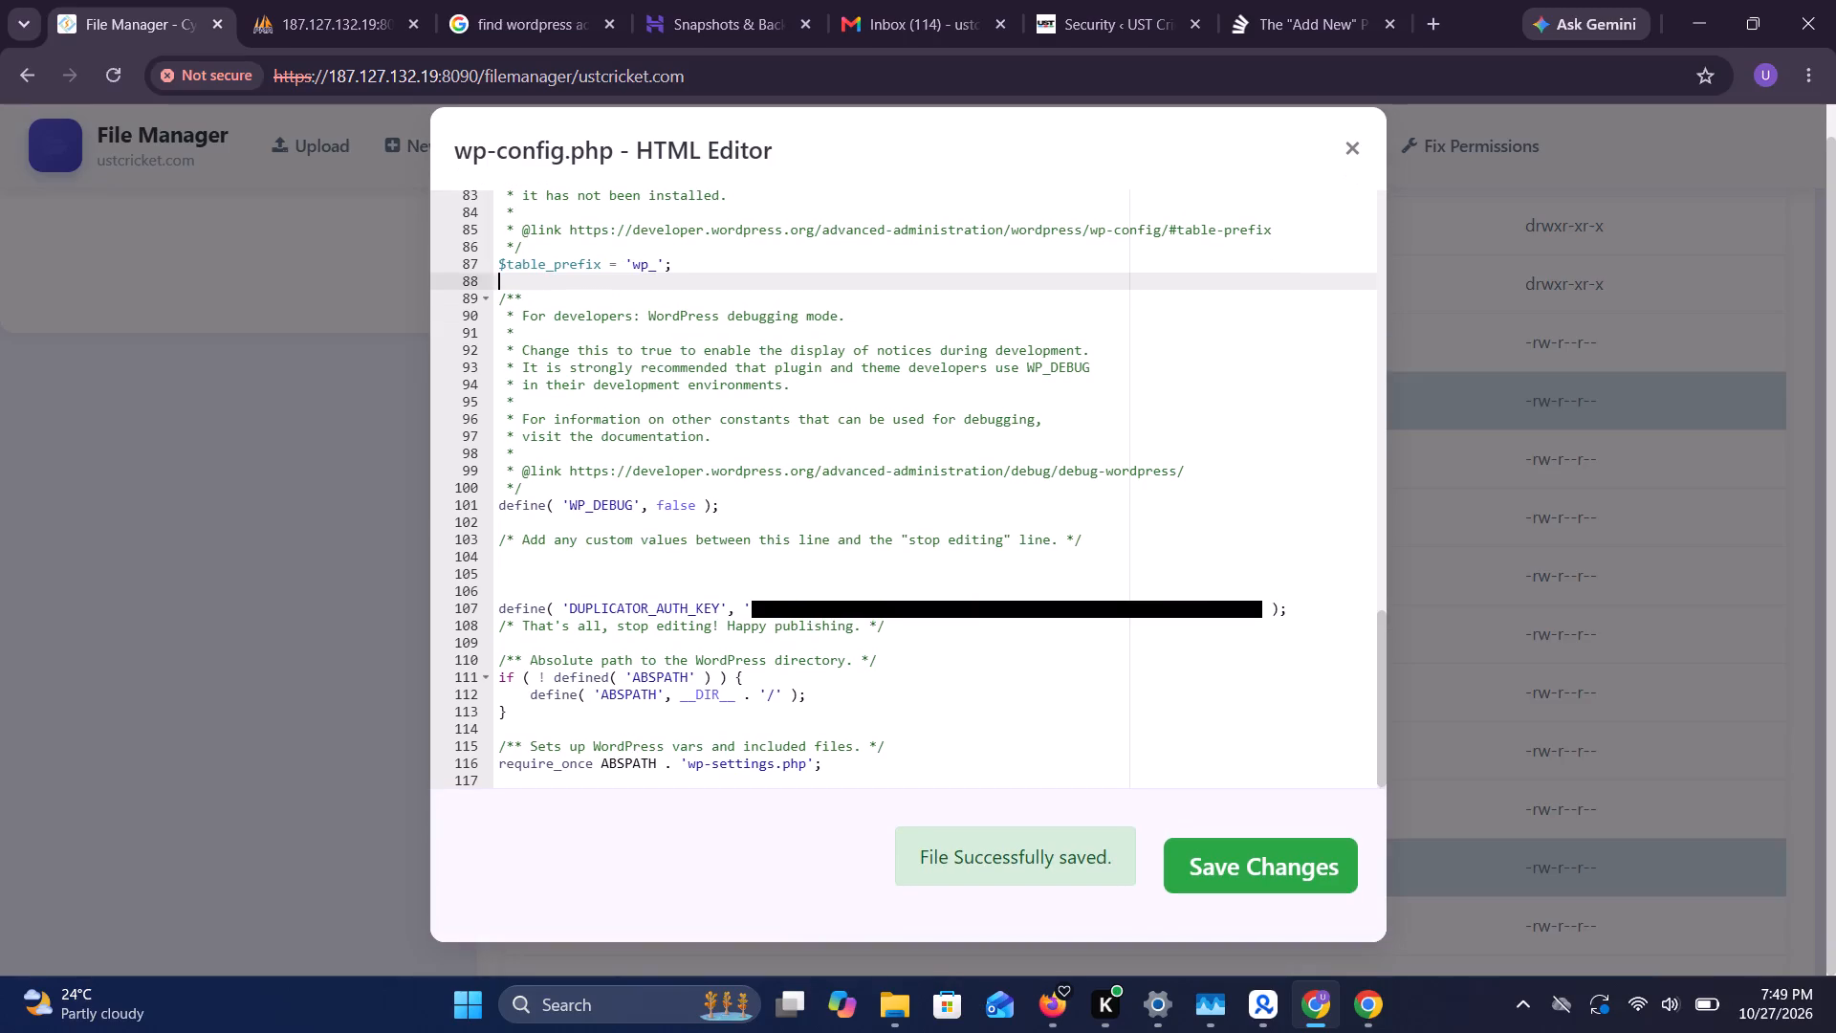
pyautogui.scroll(14, 1007, 319)
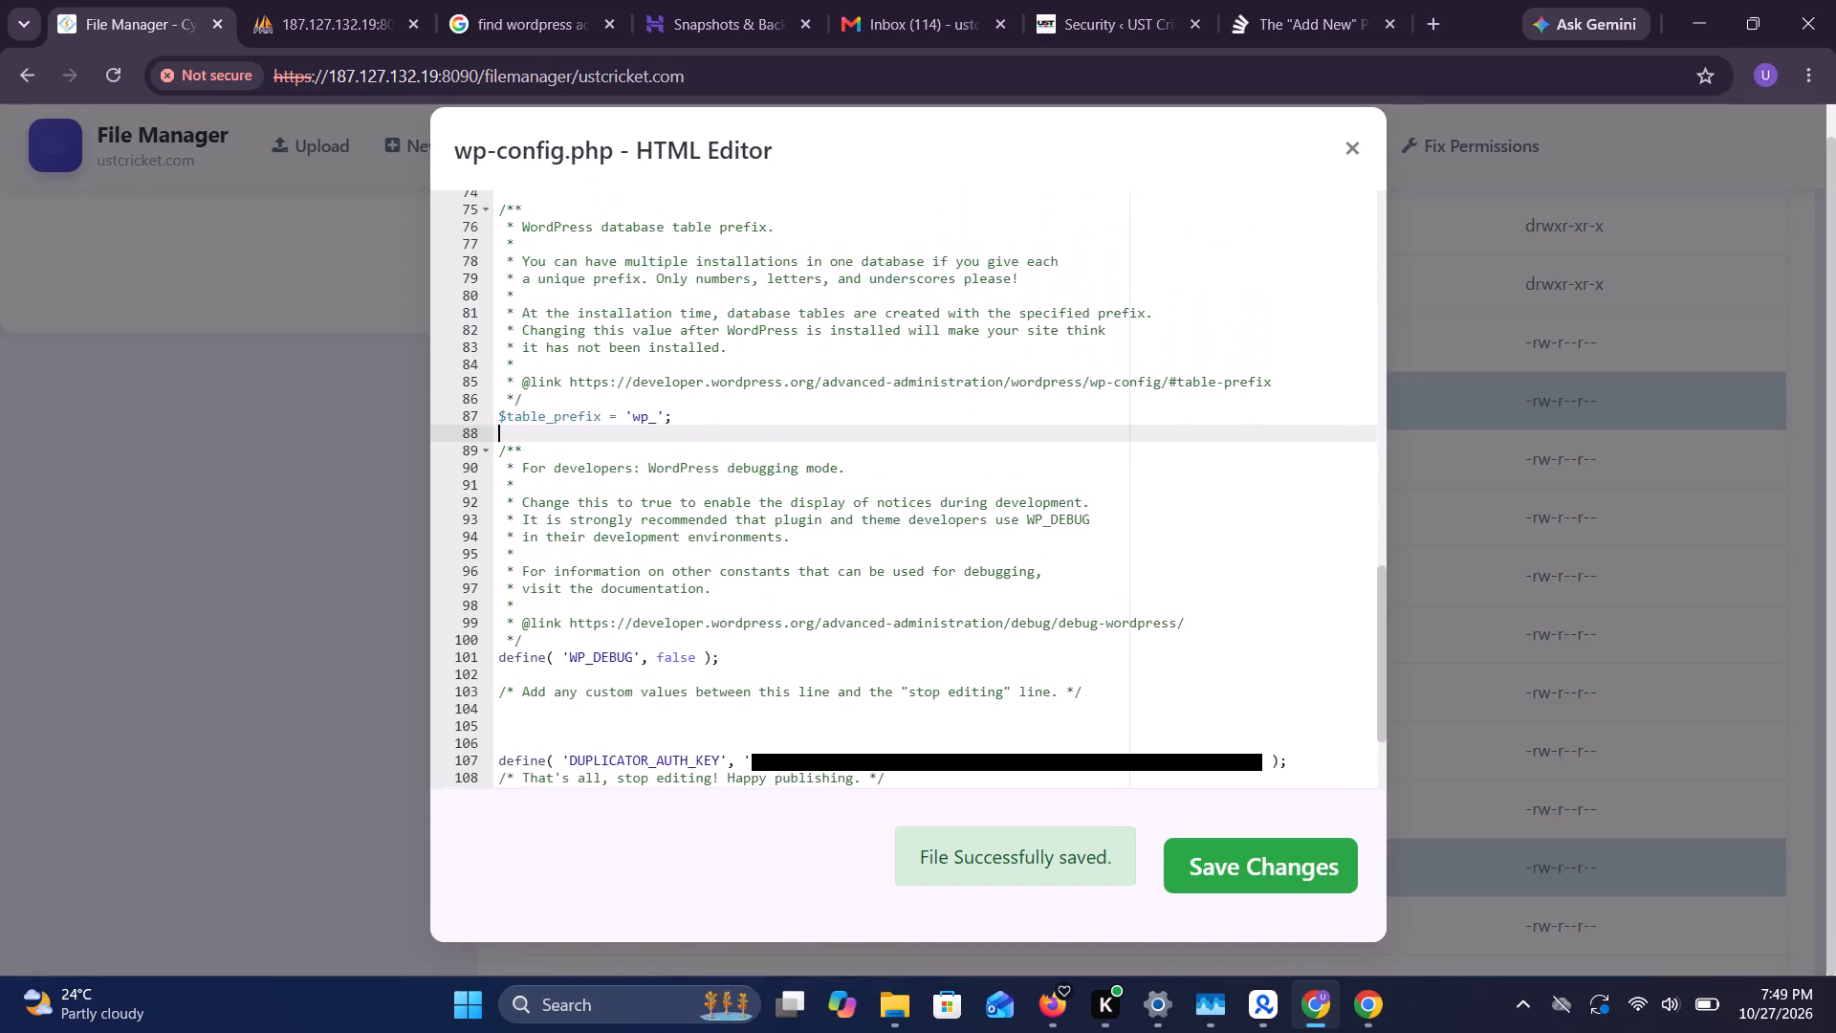
pyautogui.scroll(3, 1007, 319)
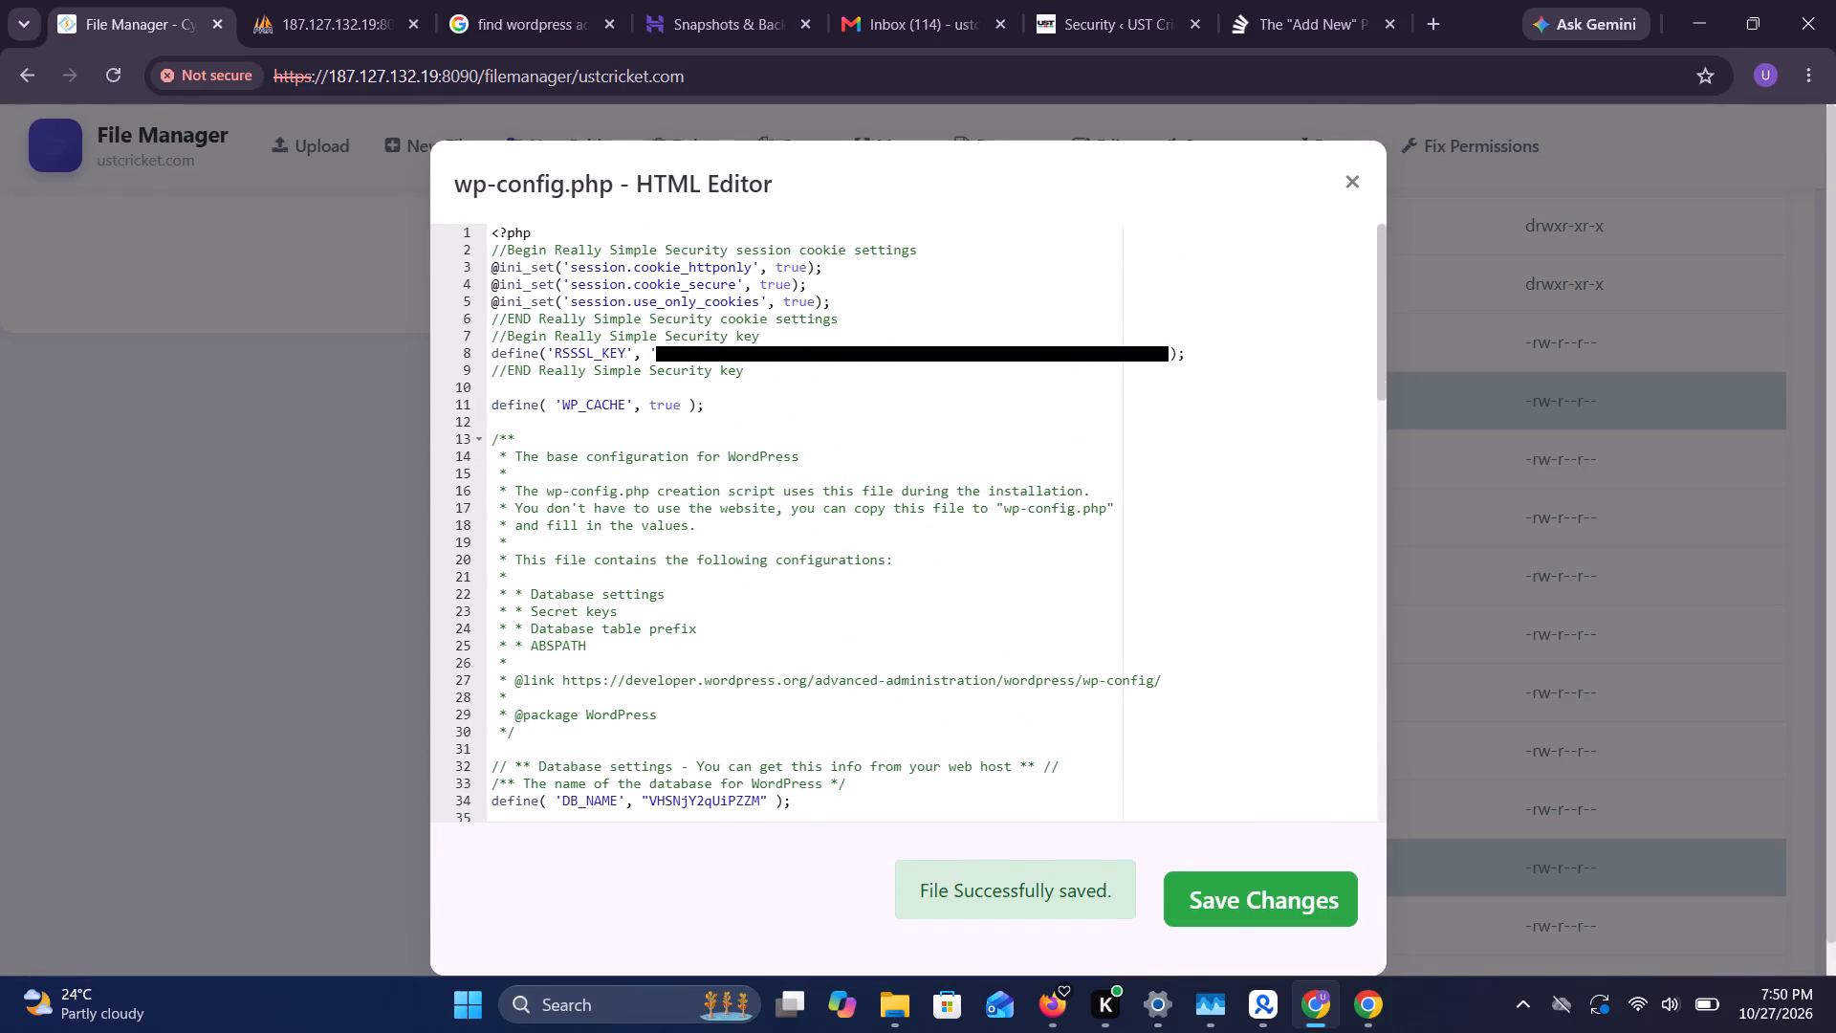
pyautogui.scroll(1, 1007, 319)
# Load ustcricket.com in a new Incognito window and check its connection security and cookie information.
pyautogui.click(1793, 73)
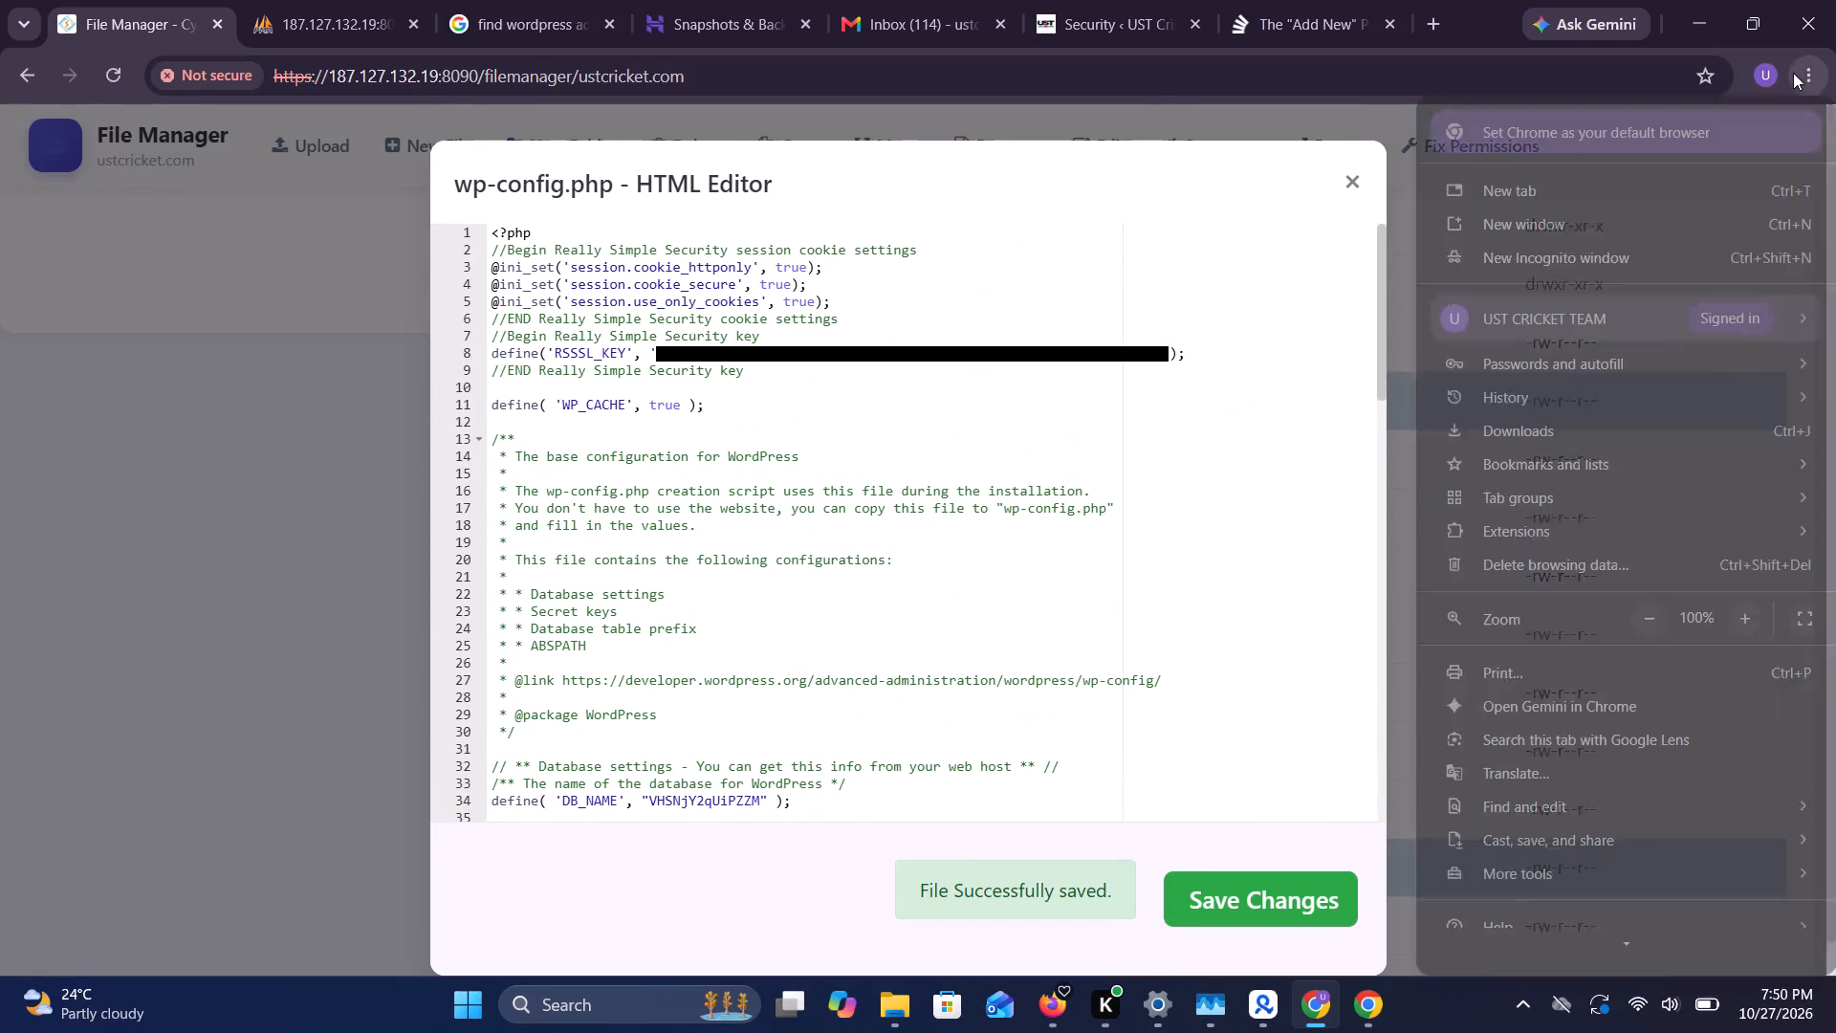
pyautogui.click(1606, 249)
pyautogui.write('ustcricket')
pyautogui.press('Return')
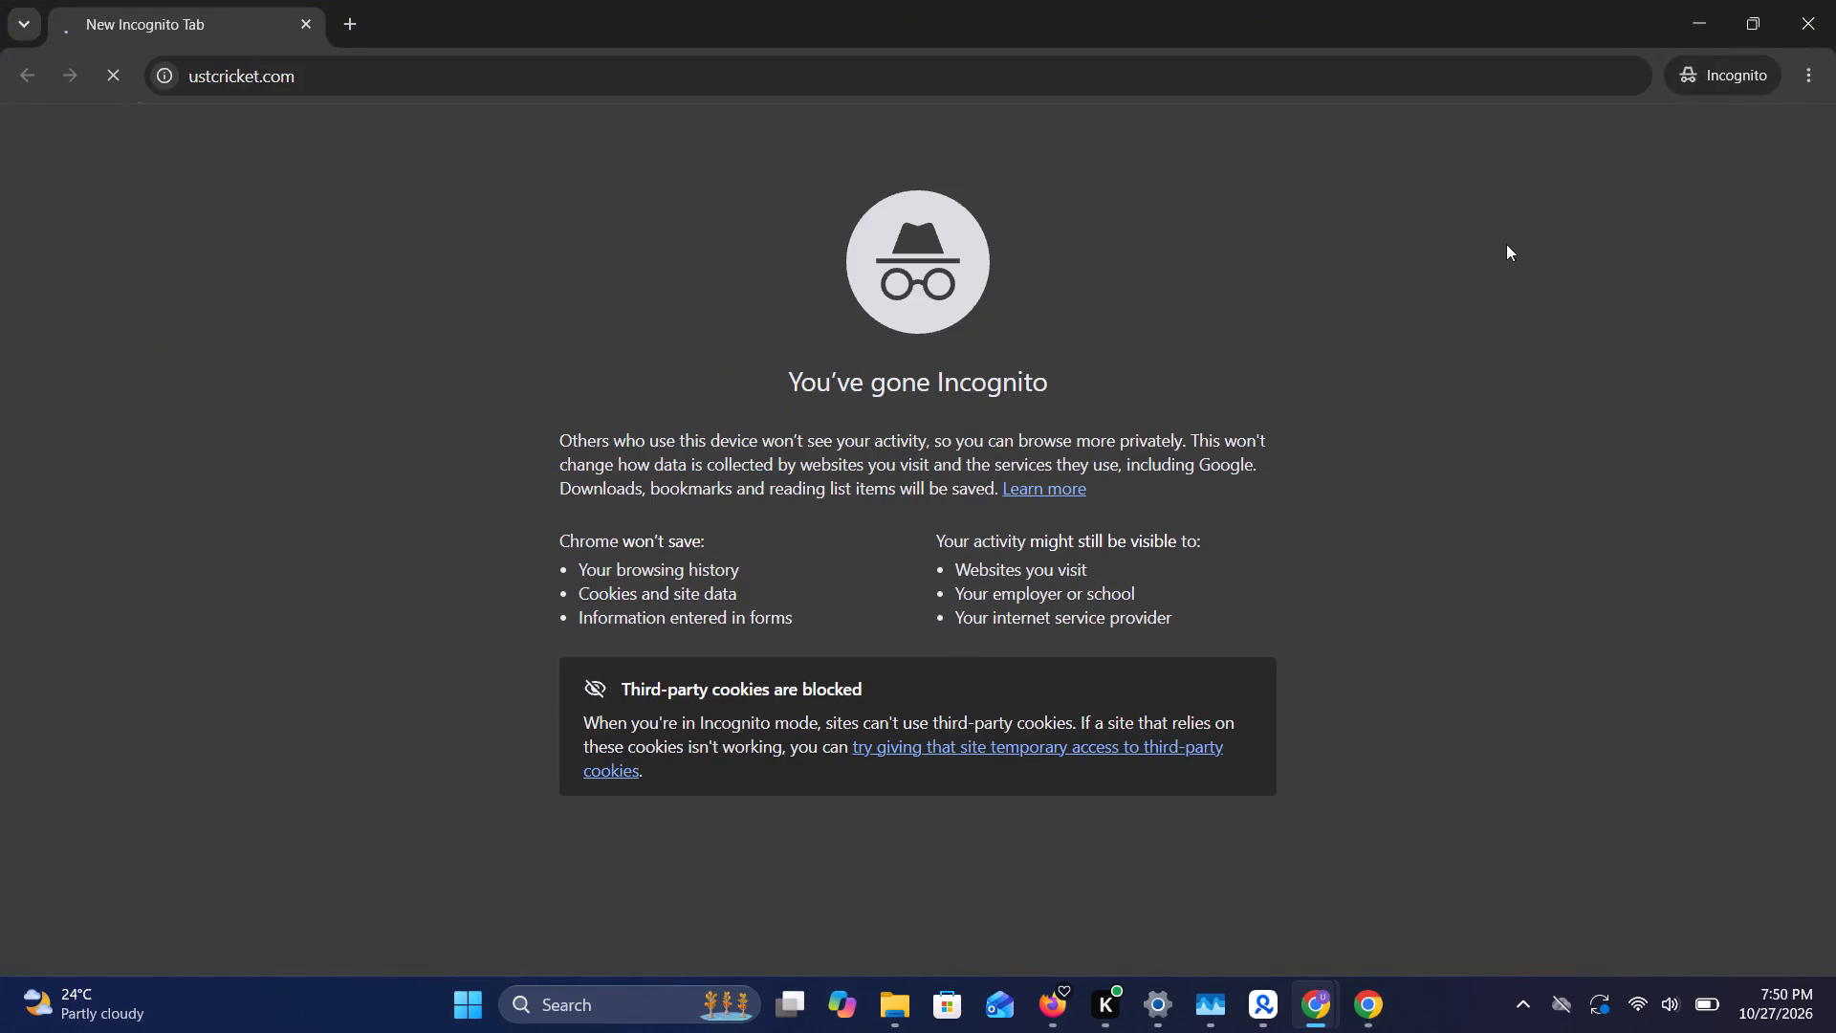
pyautogui.click(166, 80)
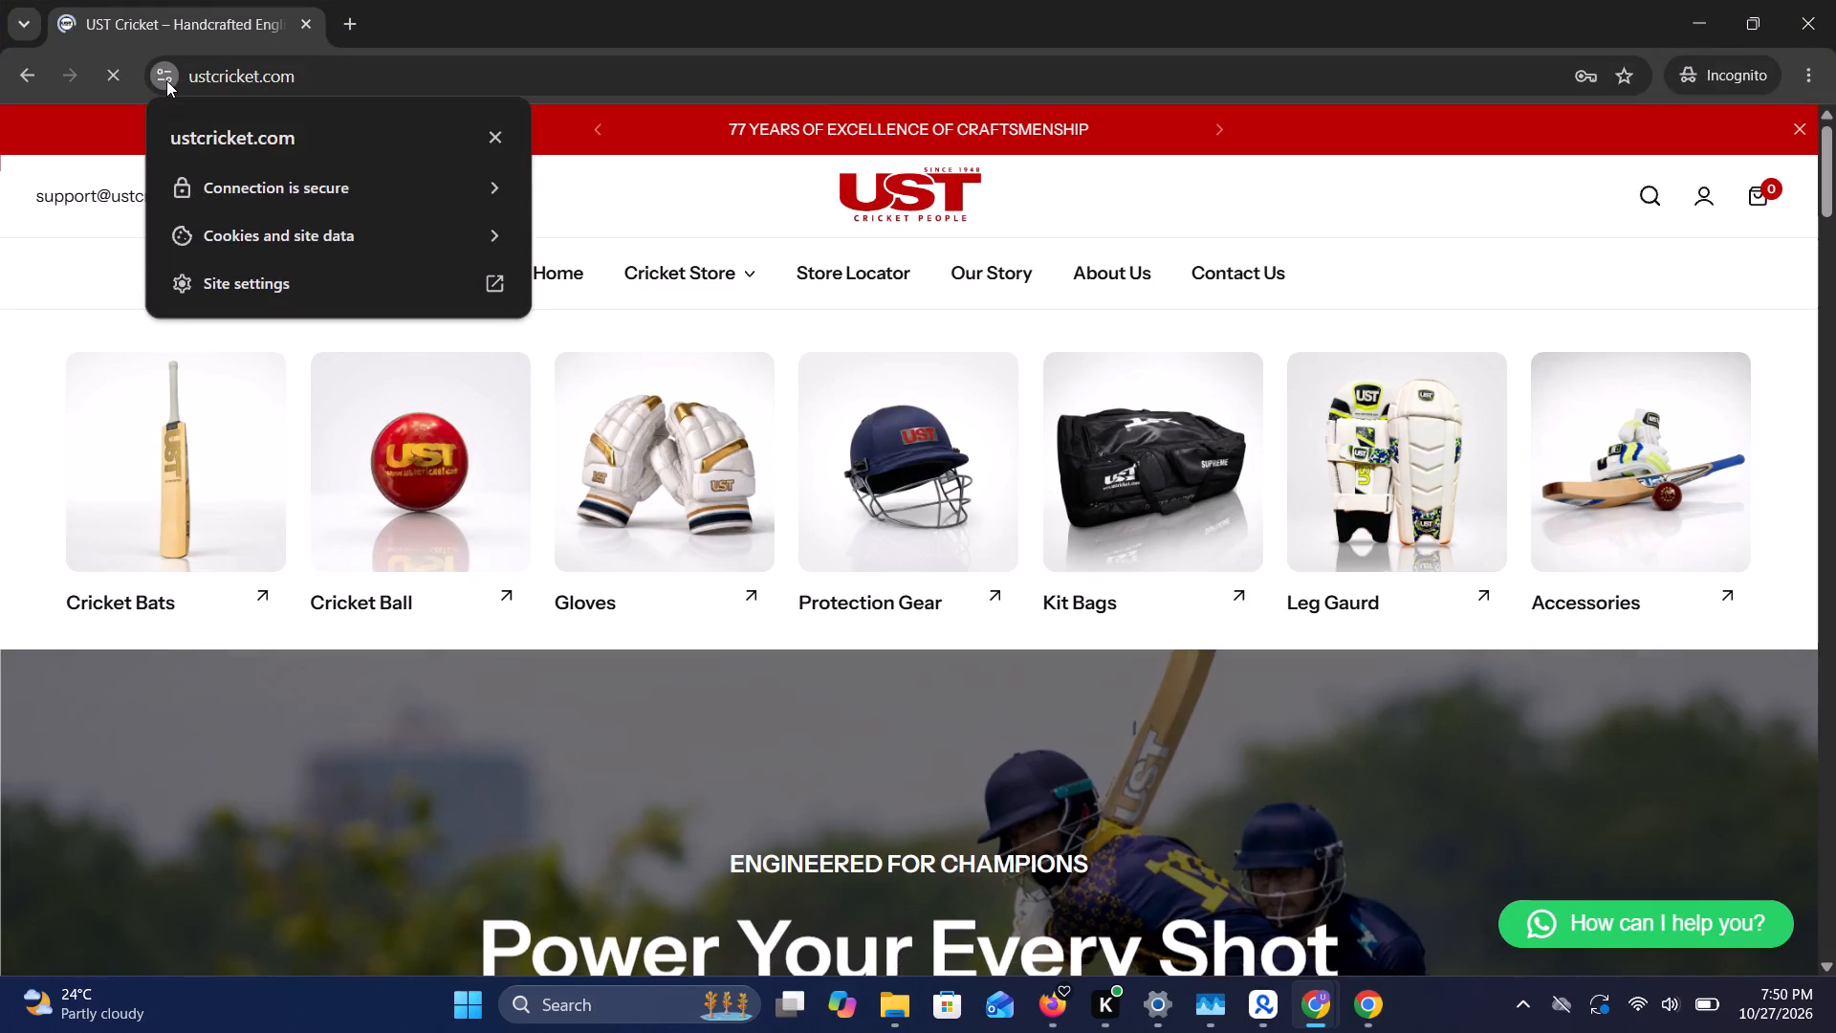
pyautogui.click(221, 233)
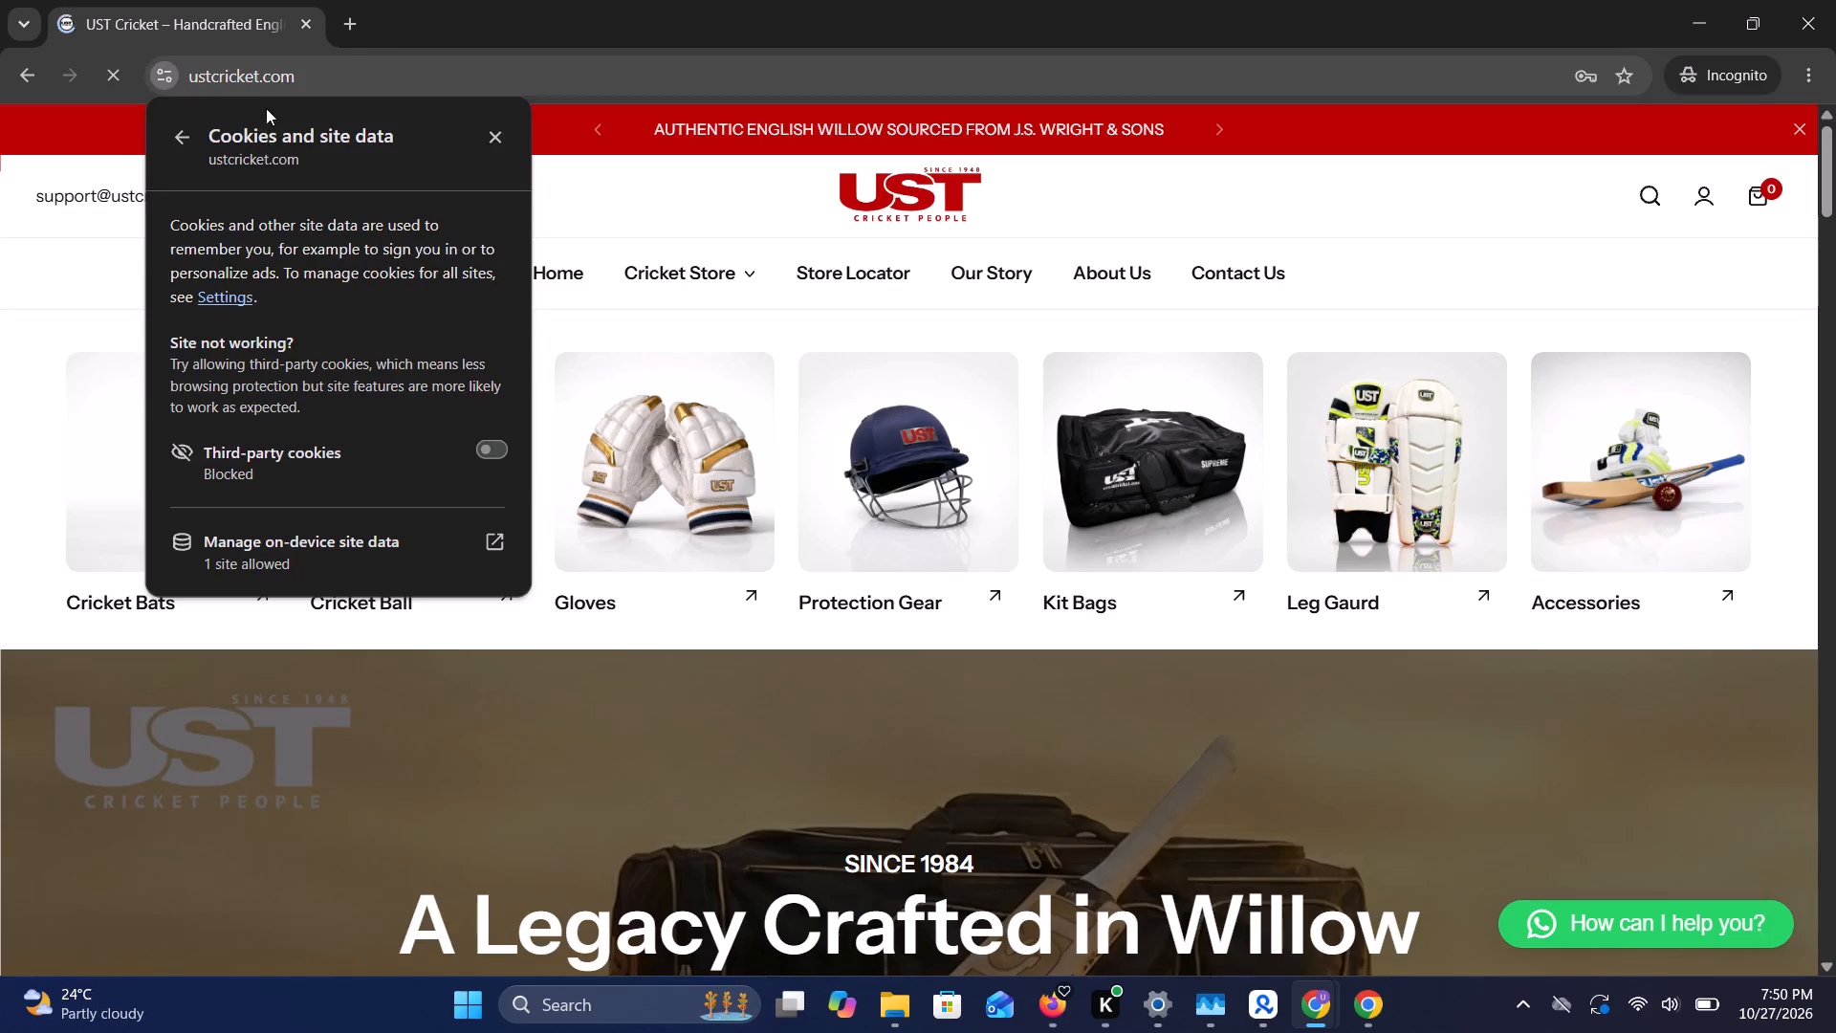
pyautogui.doubleClick(288, 82)
pyautogui.click(73, 223)
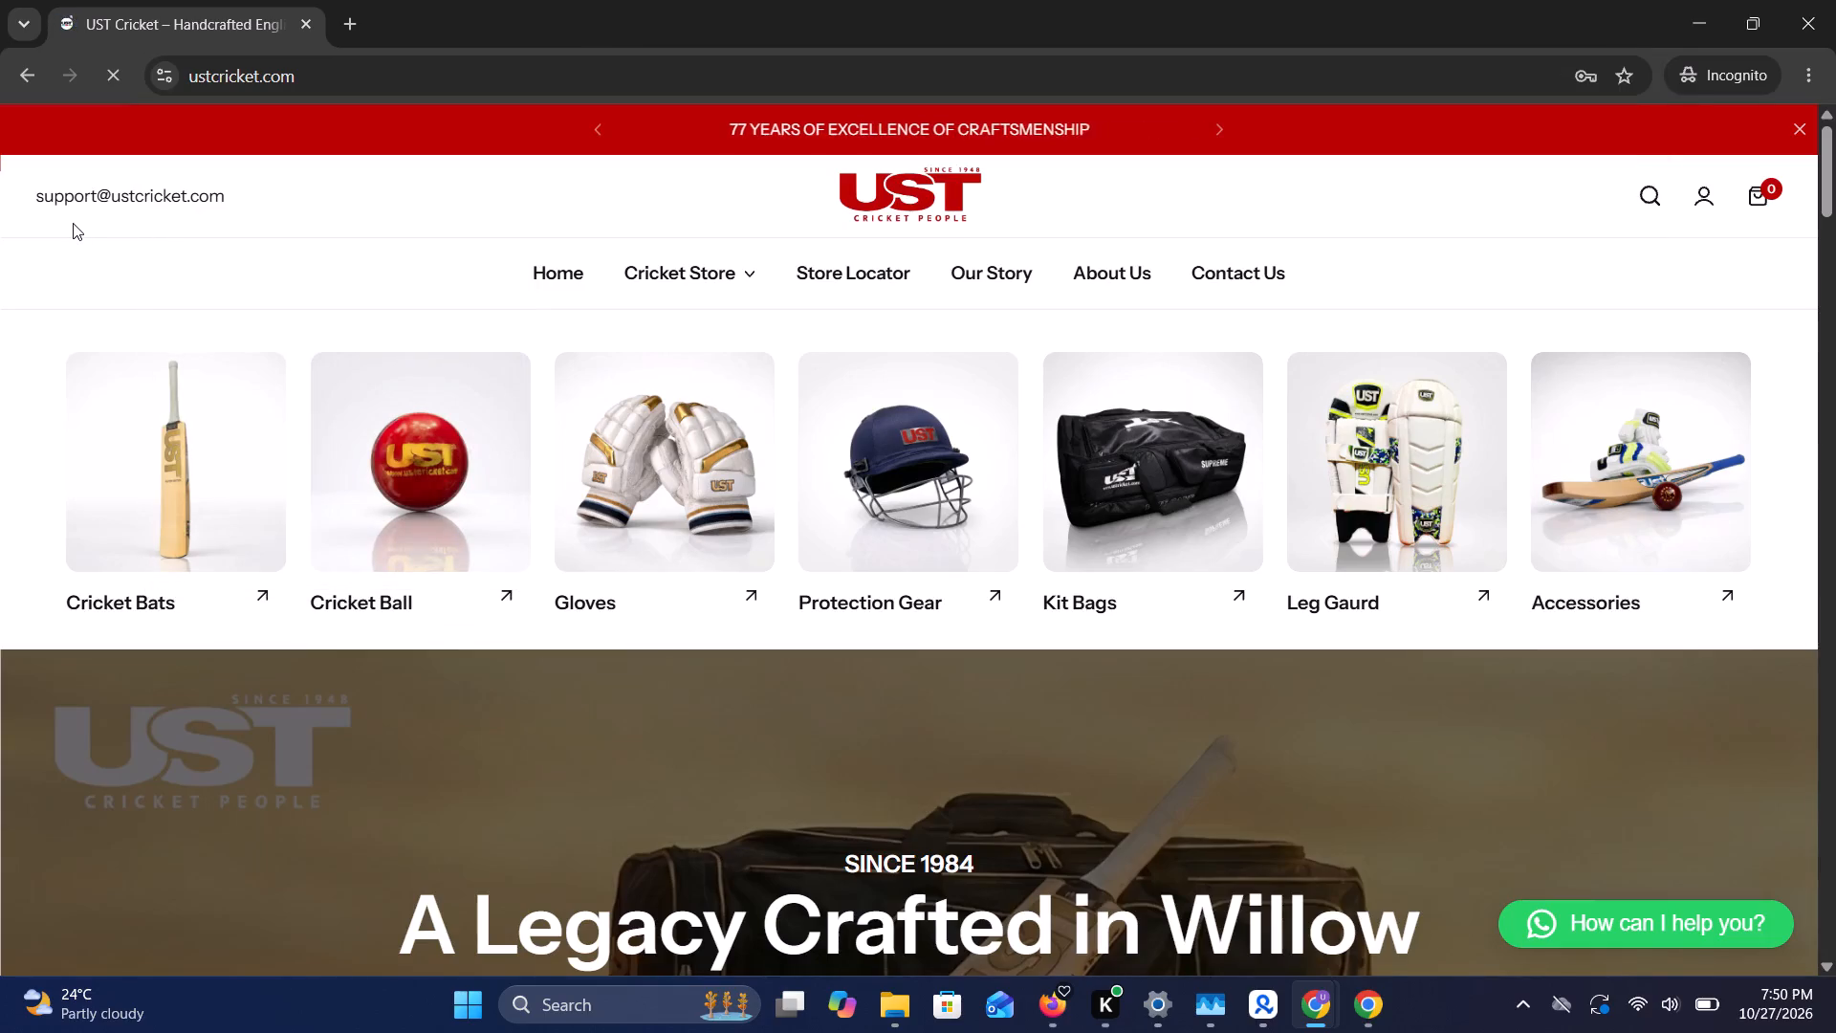
# Copy the address from the Incognito window and load ustcricket.com in the regular browser, in its own maximized window.
pyautogui.click(289, 81)
pyautogui.hotkey('ctrl', 'c')
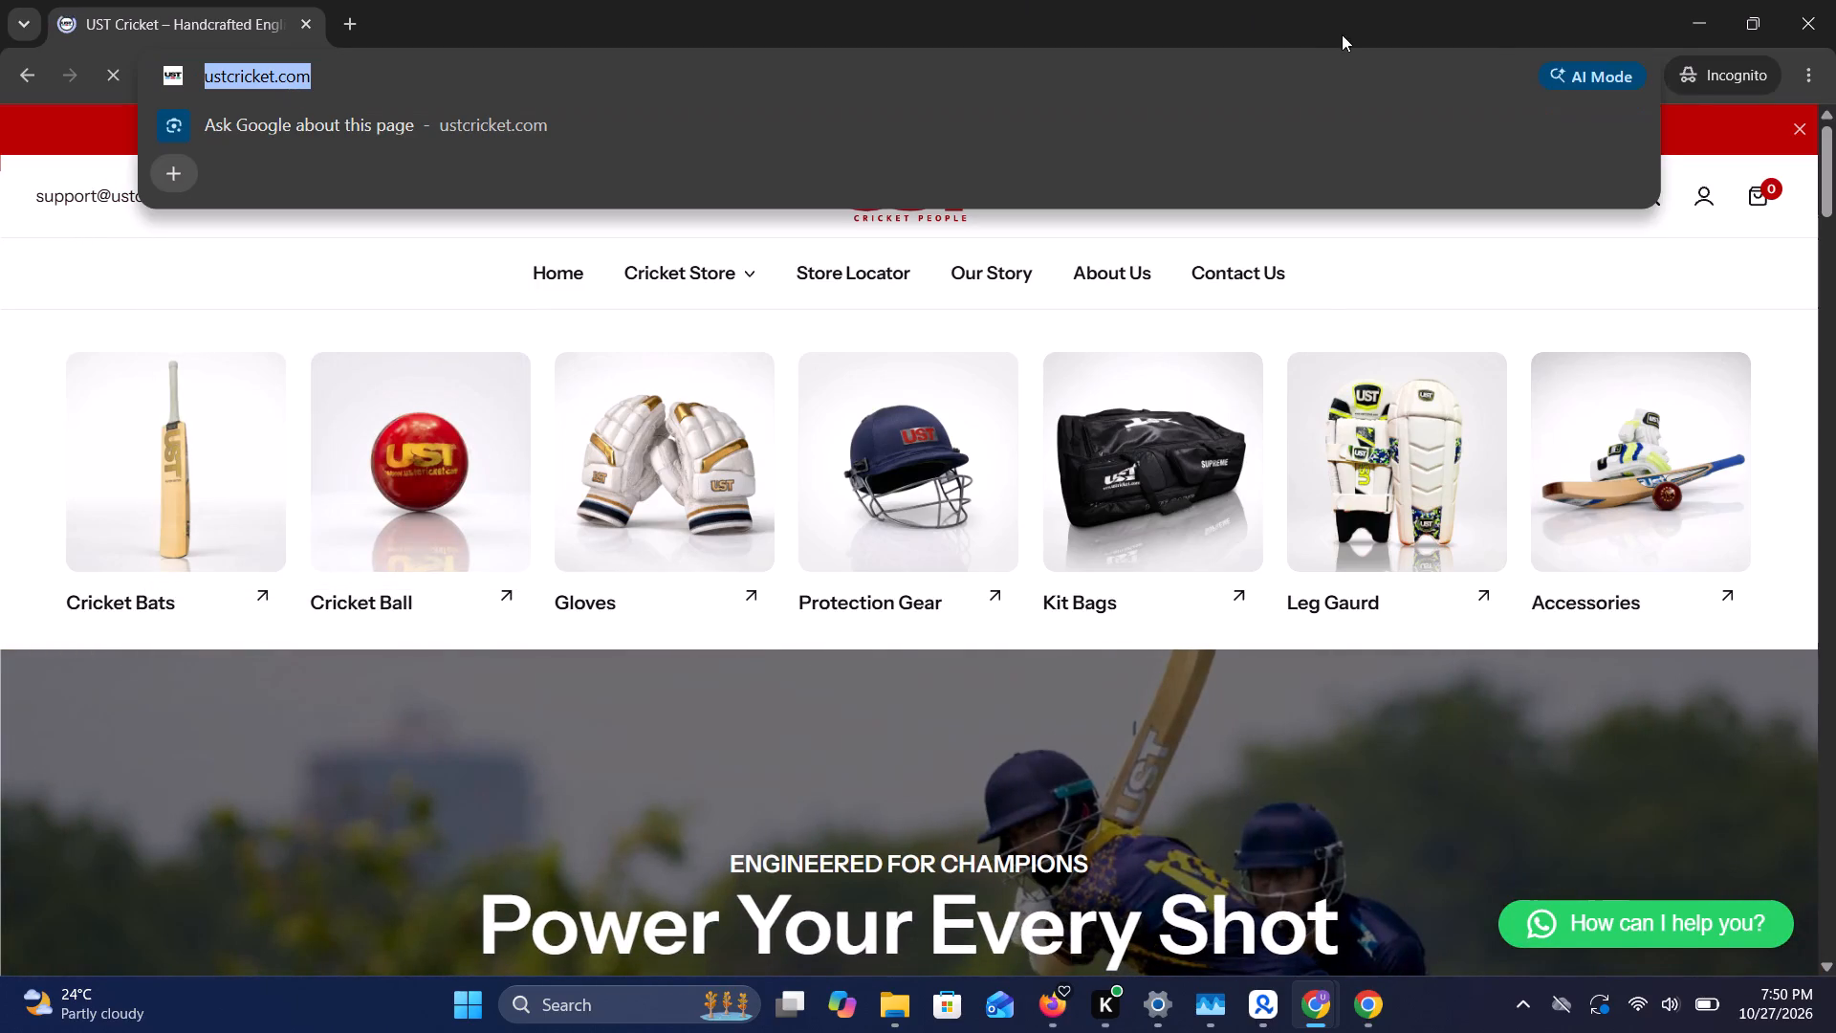
pyautogui.click(1696, 15)
pyautogui.click(1279, 0)
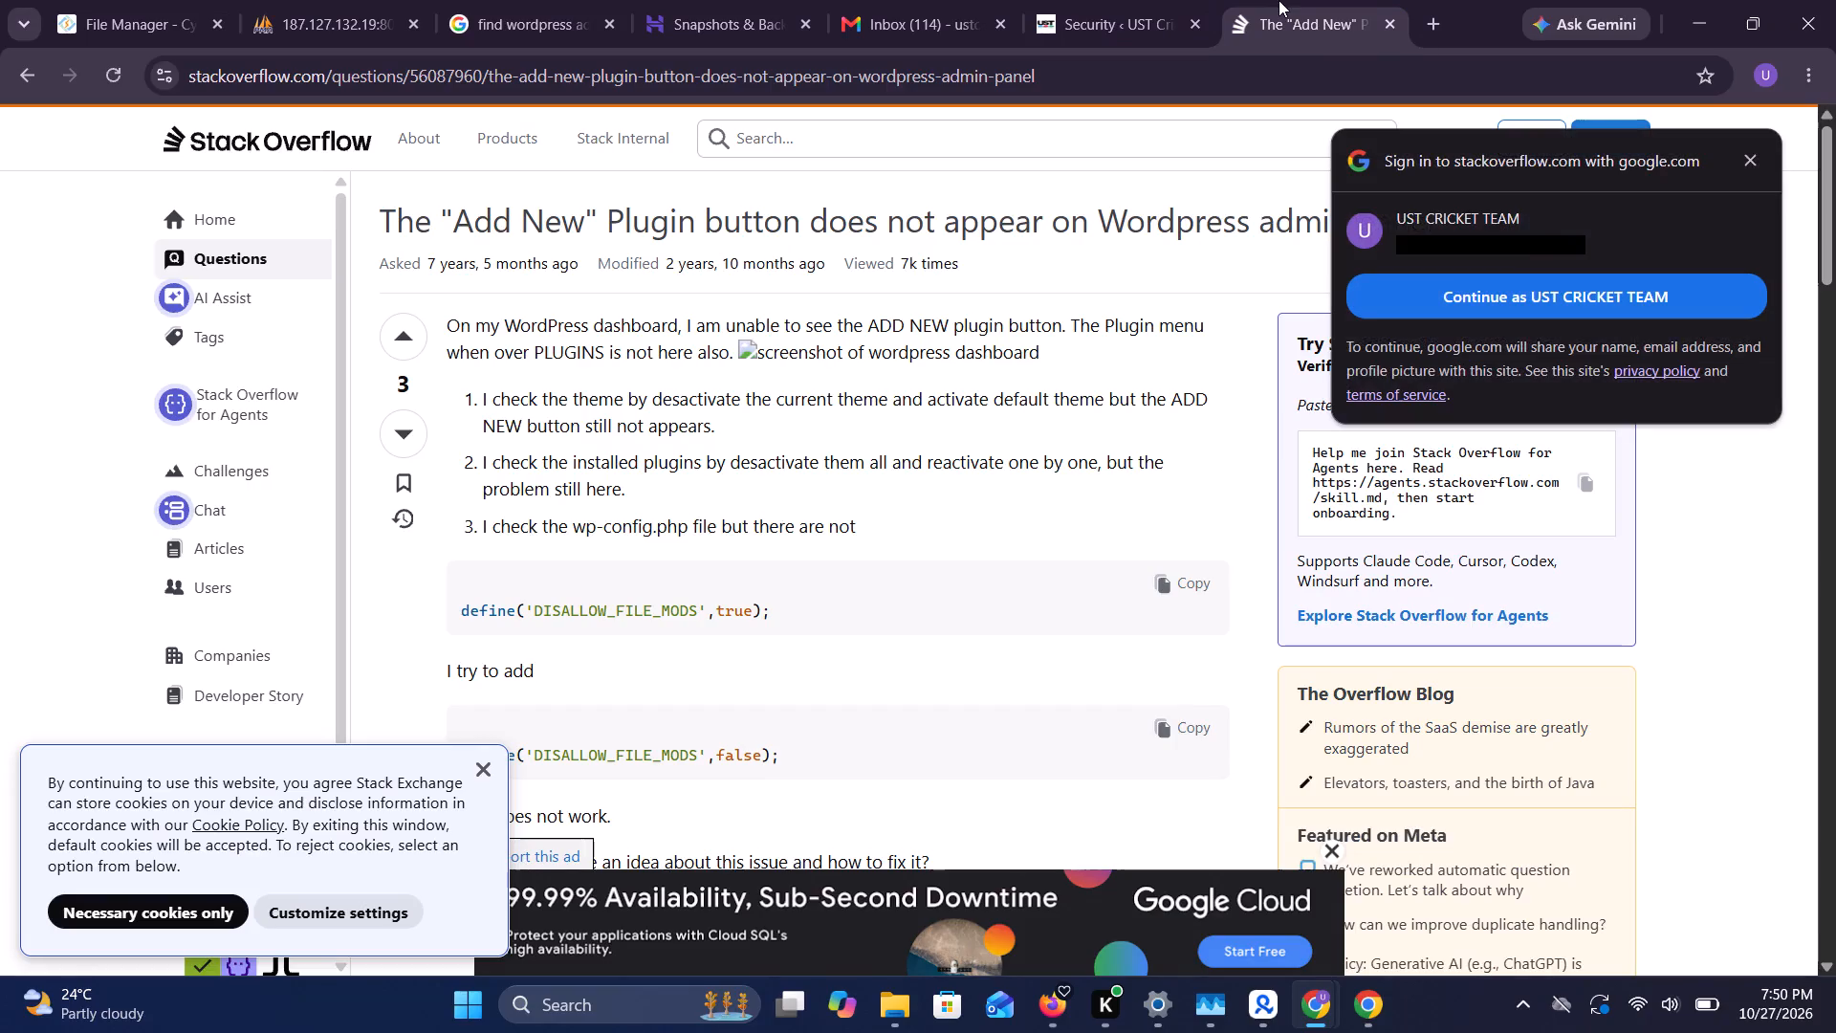
pyautogui.click(1416, 8)
pyautogui.click(1422, 11)
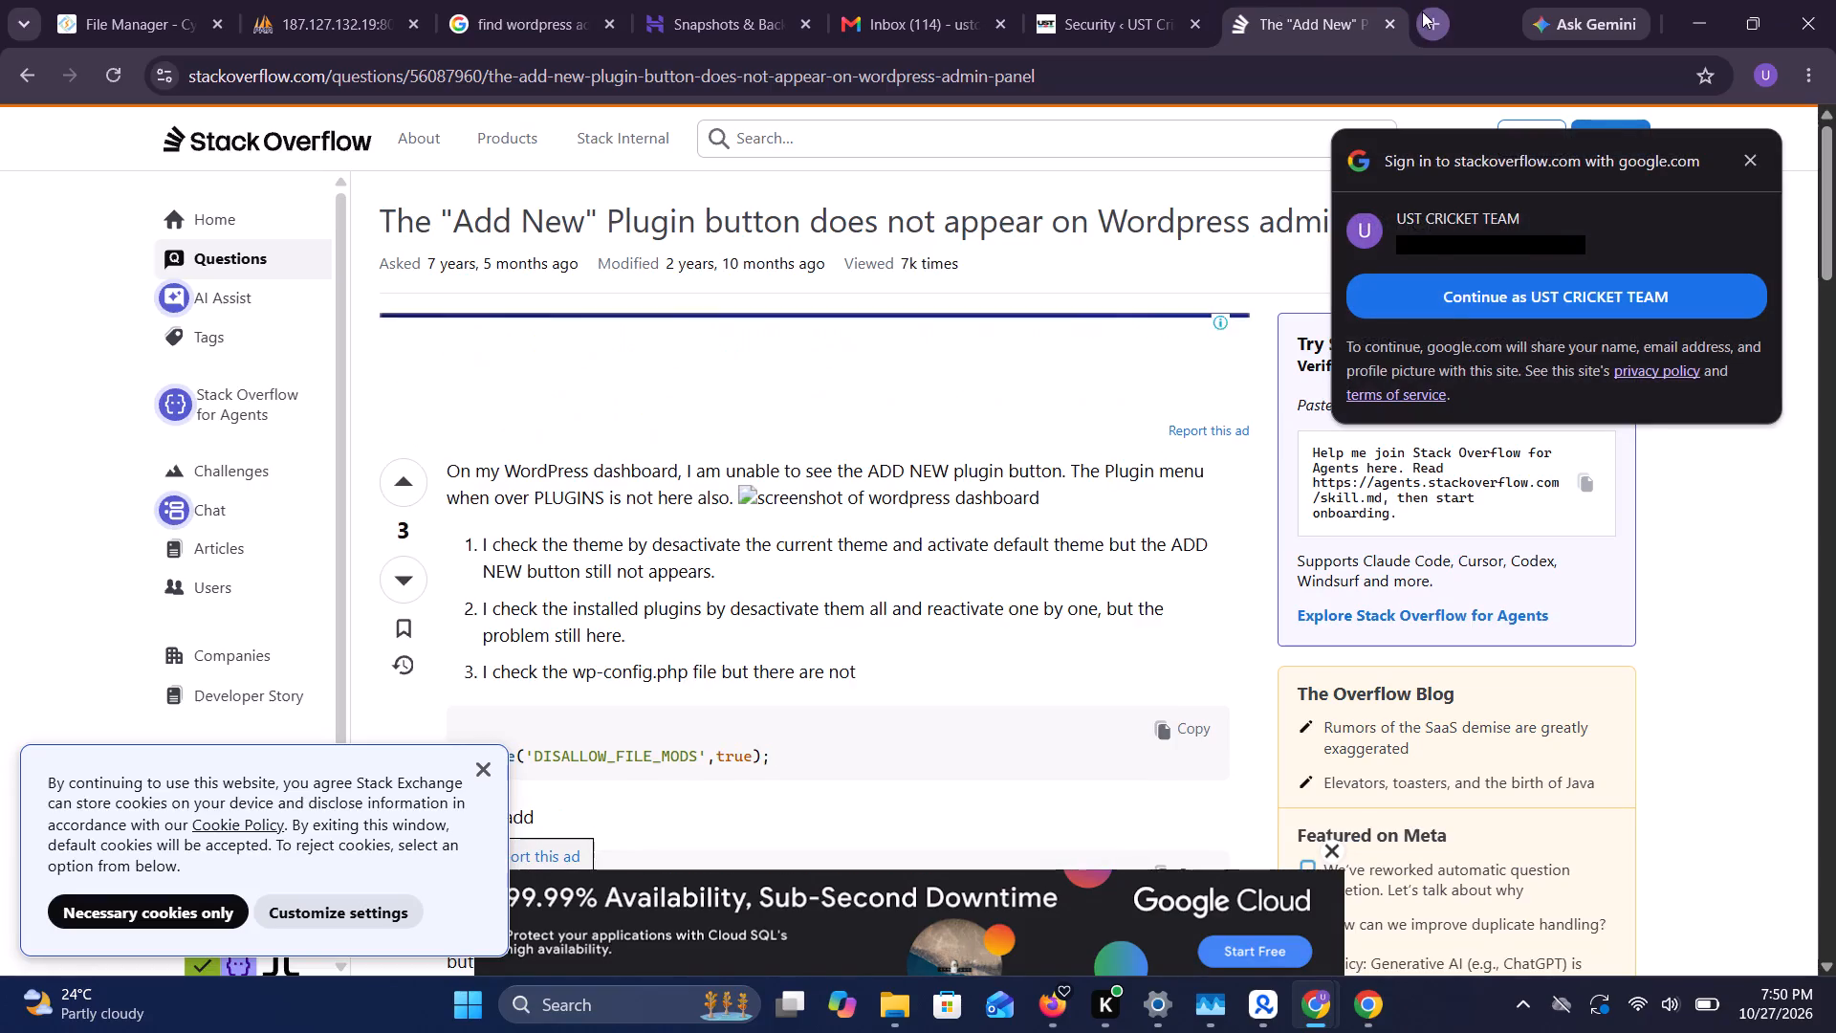
pyautogui.hotkey('ctrl', 'v')
pyautogui.press('Return')
pyautogui.moveTo(1324, 0); pyautogui.dragTo(1211, 145)
pyautogui.doubleClick(1227, 172)
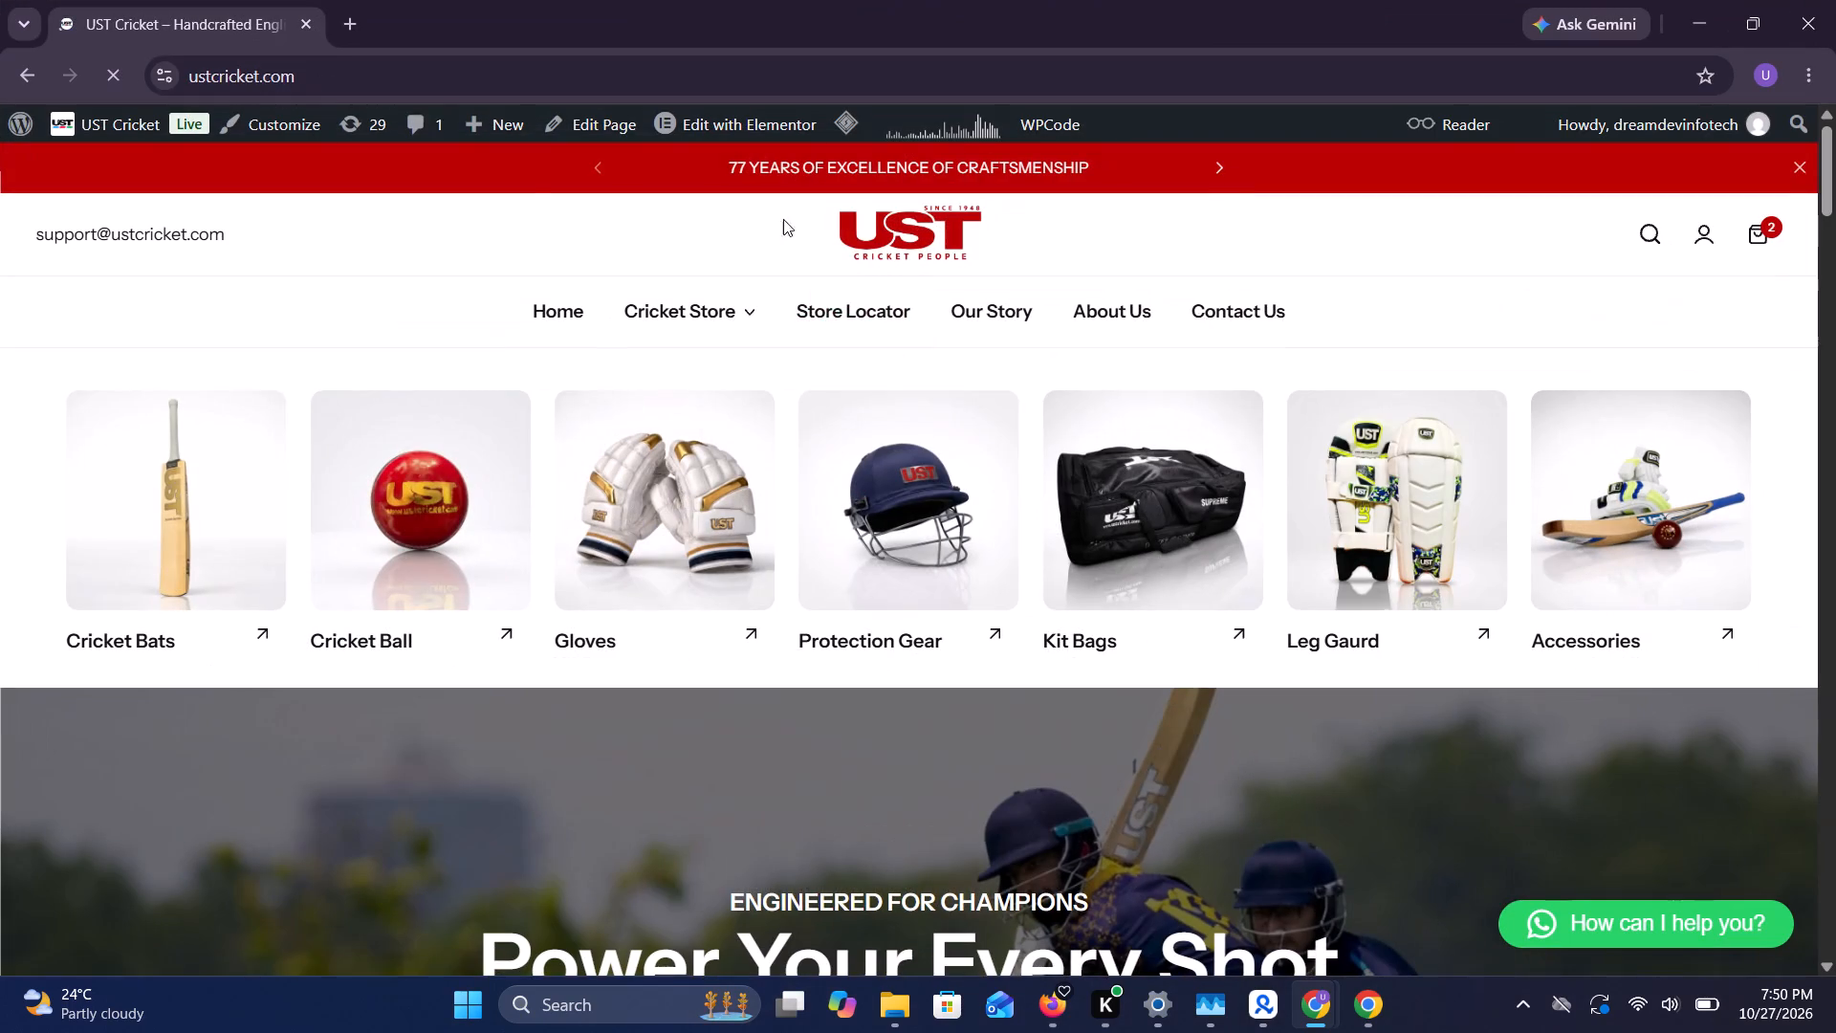
# Reveal the homepage's full URL in the regular browser window to check its protocol.
pyautogui.doubleClick(382, 87)
pyautogui.click(382, 87)
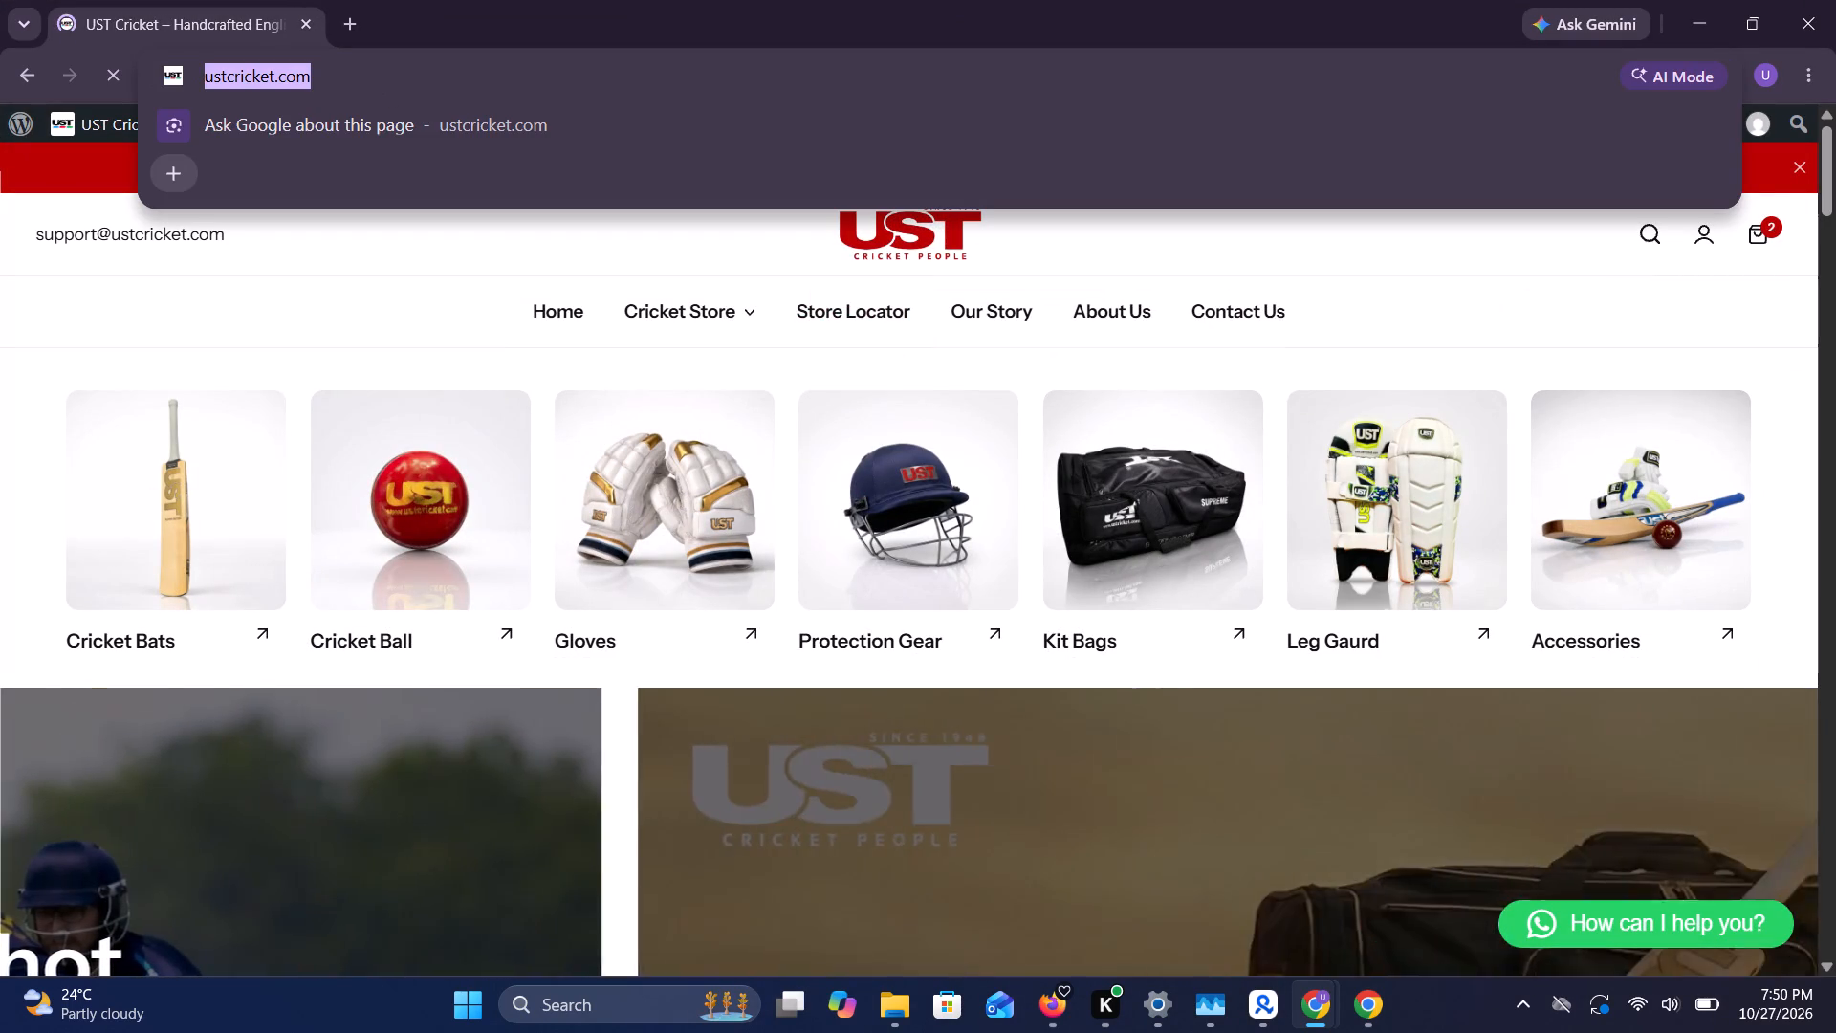
pyautogui.click(363, 74)
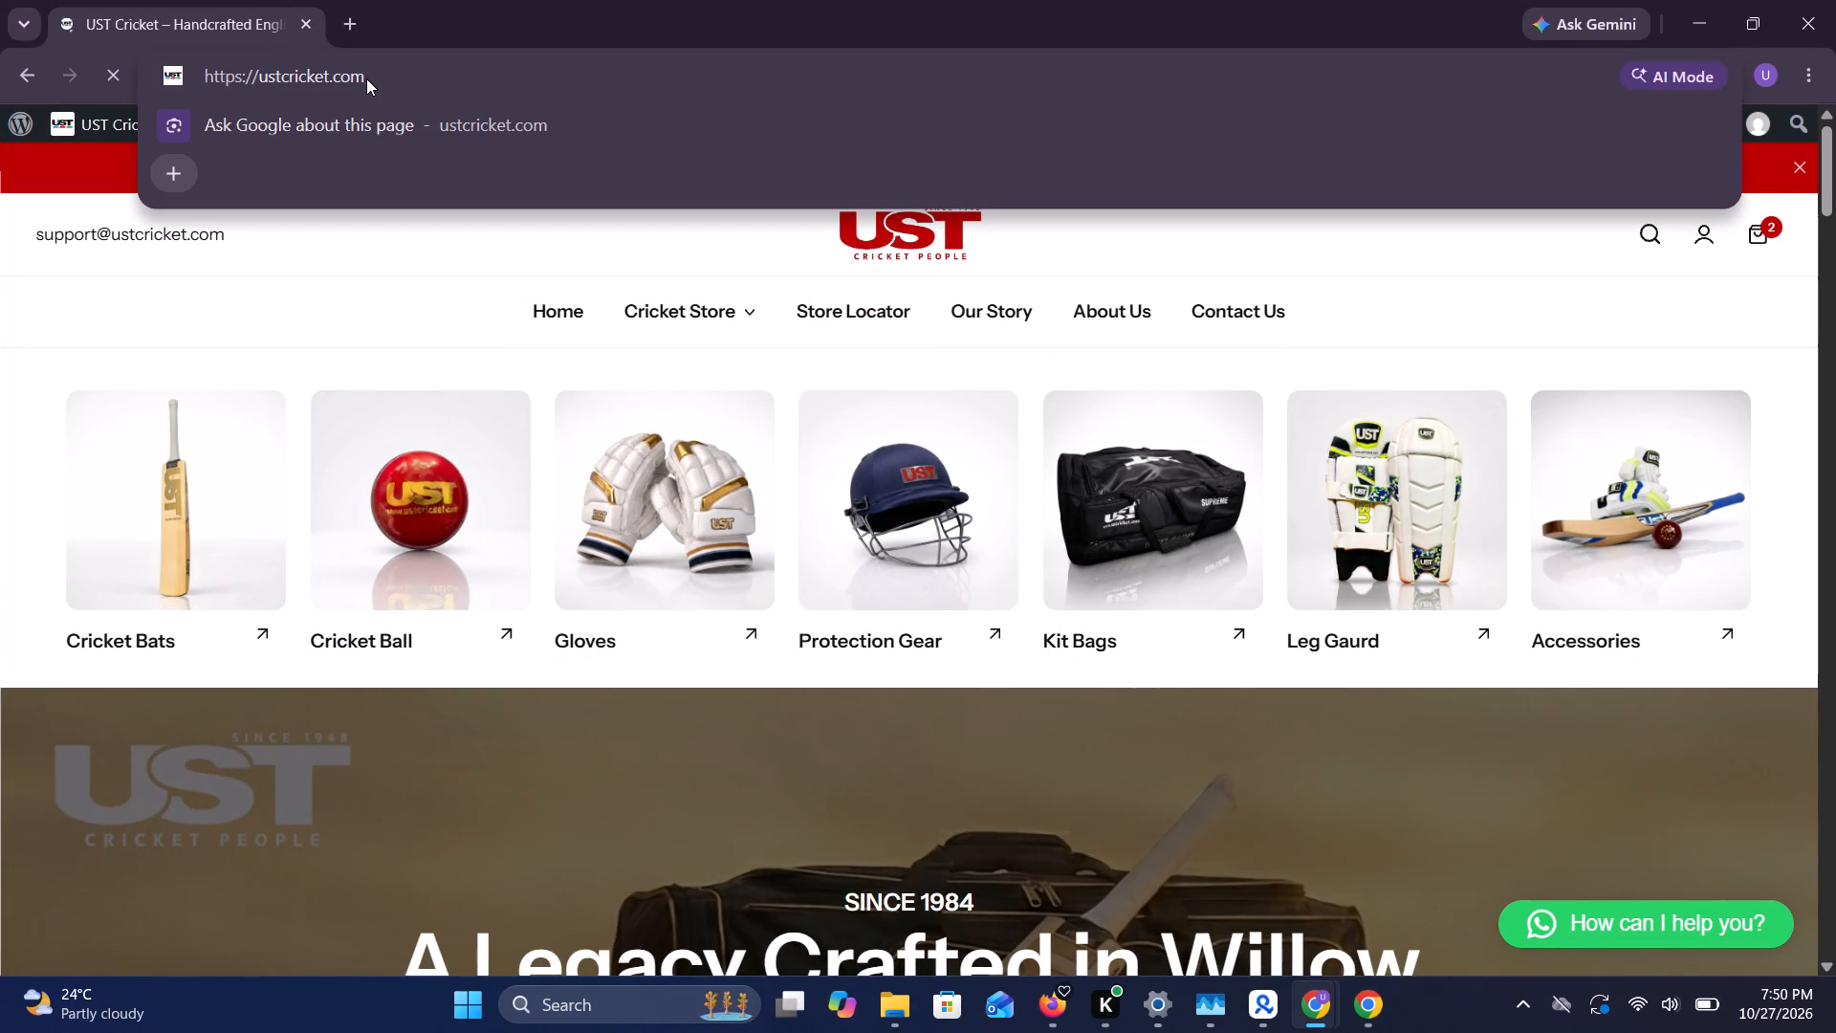
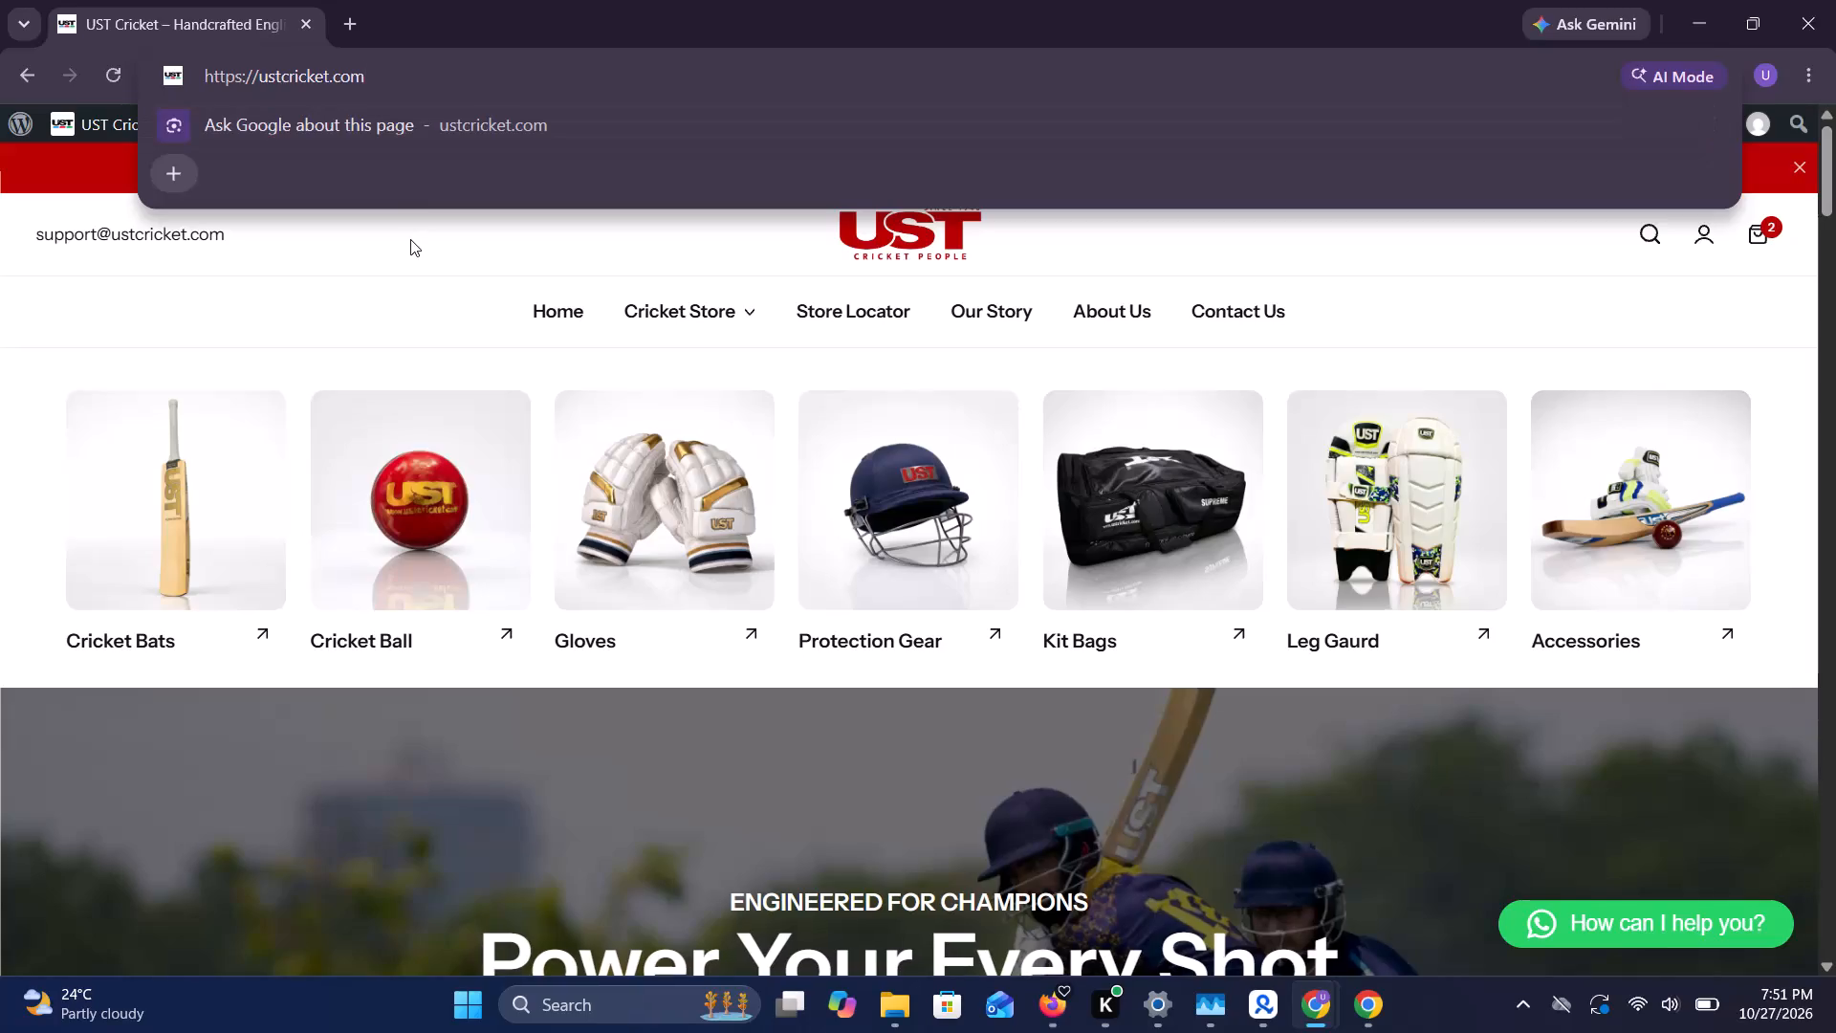
# Load the site's Contact Us page and look through its map, customer care details and contact form.
pyautogui.click(1210, 310)
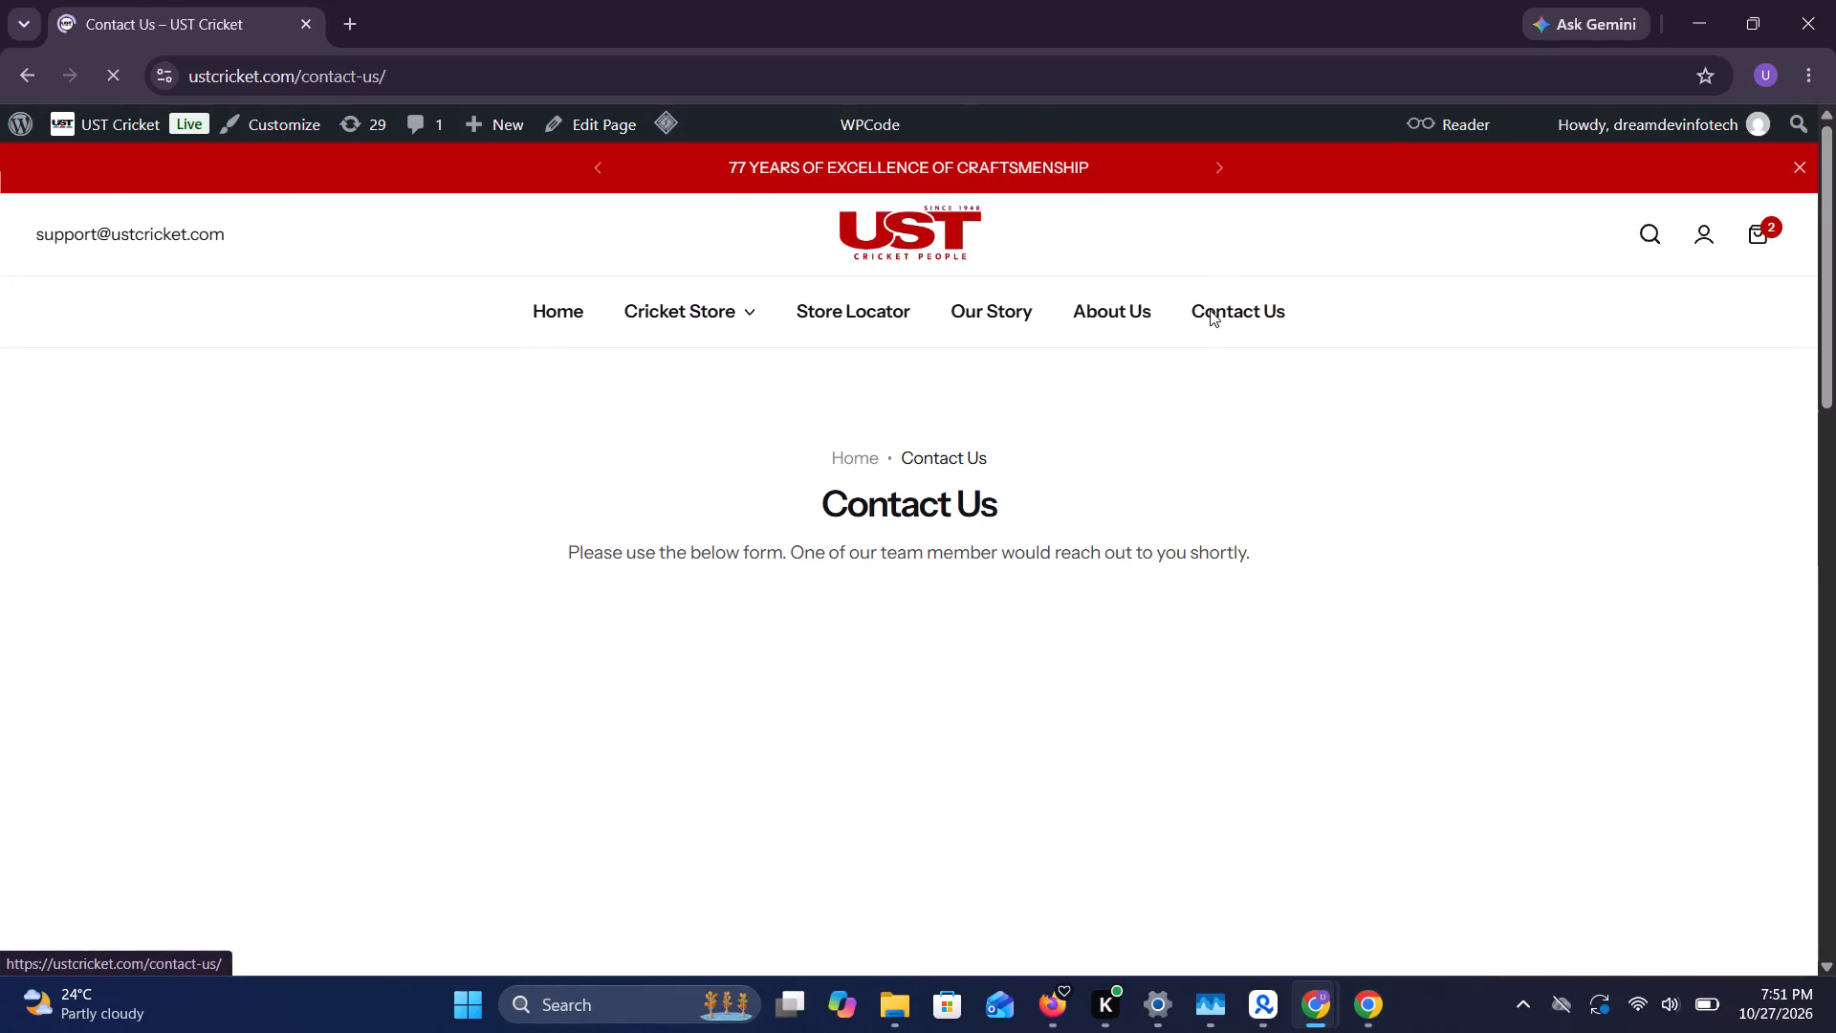
pyautogui.scroll(-6, 1210, 310)
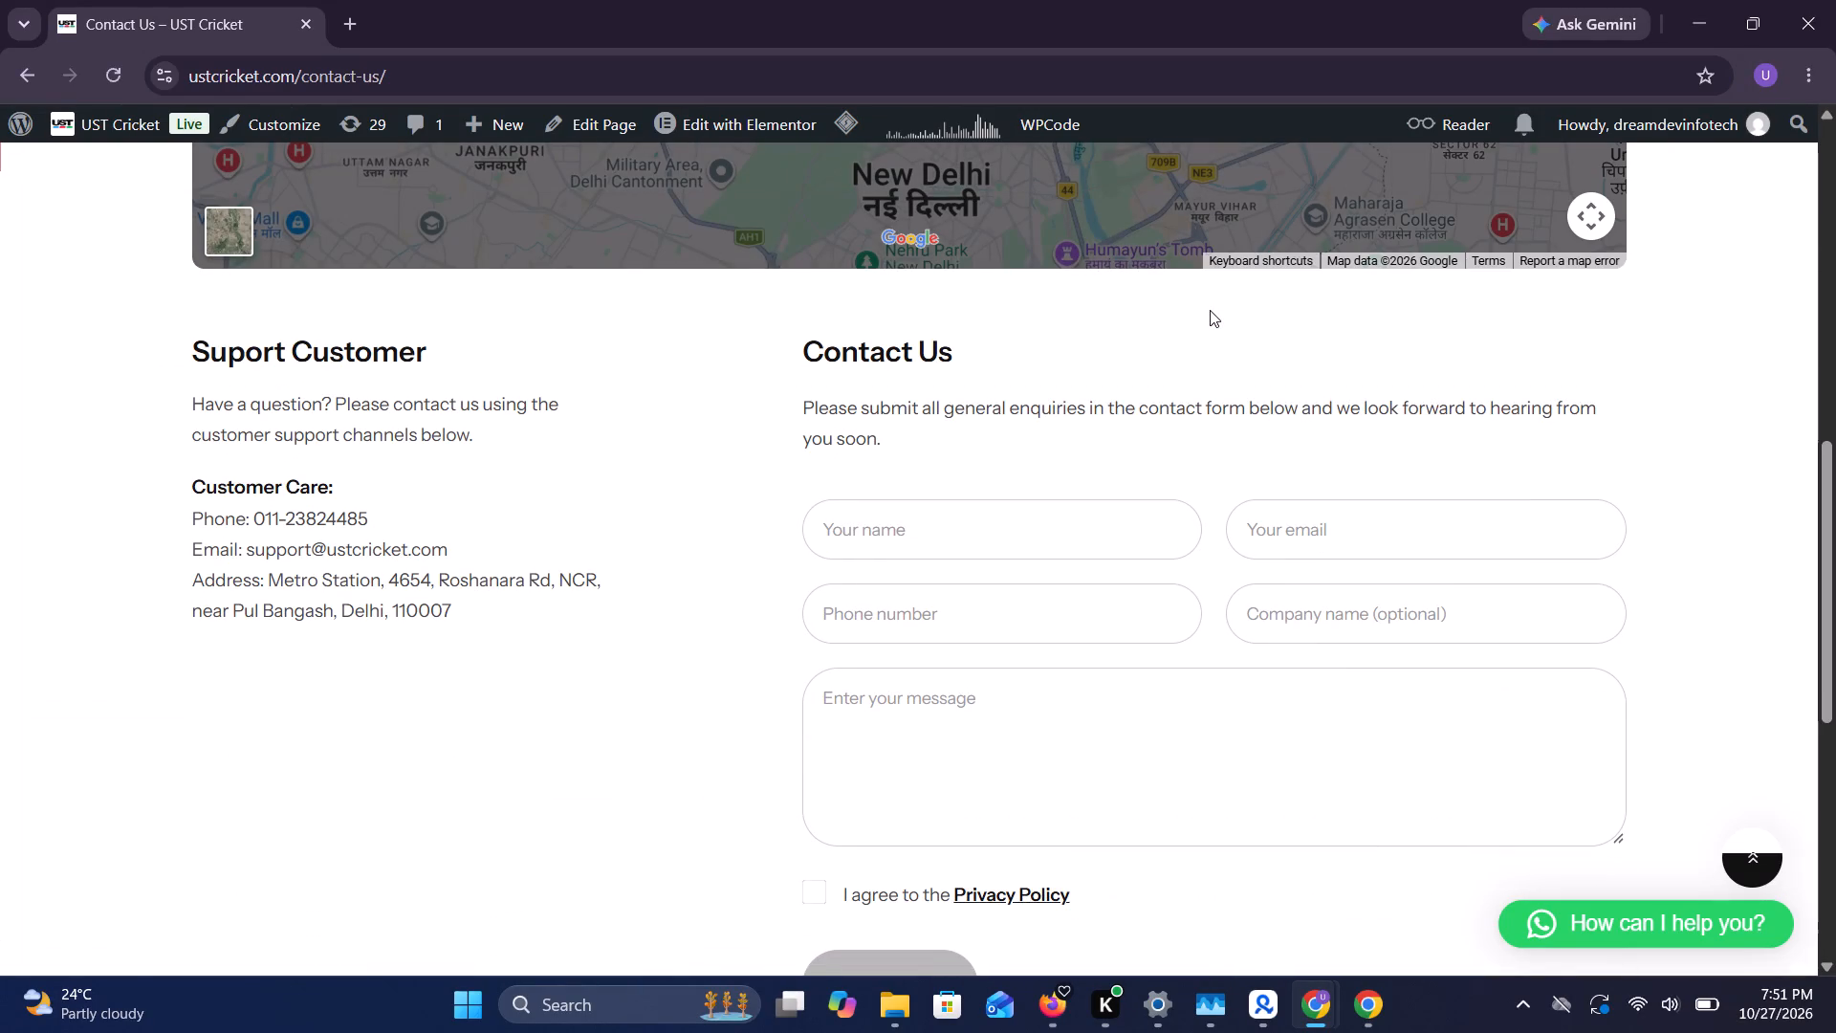
pyautogui.scroll(-3, 1210, 310)
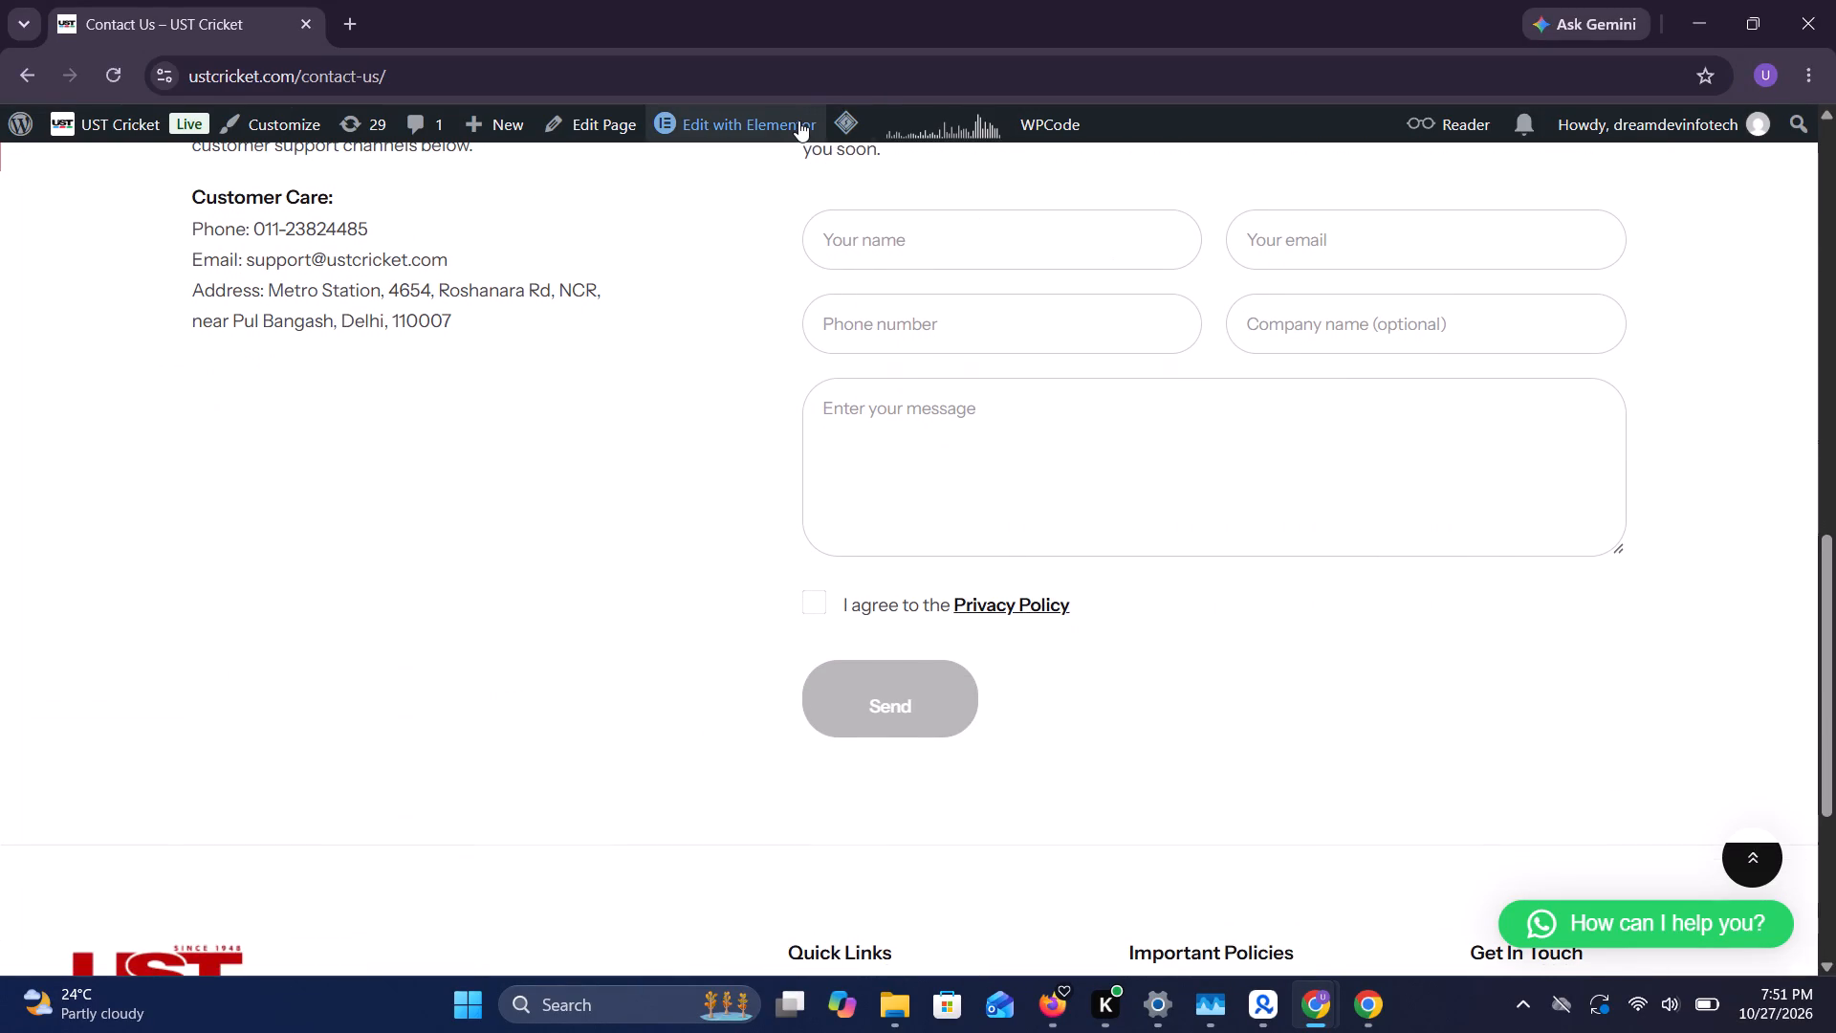
# Open the Contact Us page in the Elementor editor and select the heading with the customer care phone, email and address.
pyautogui.click(798, 121)
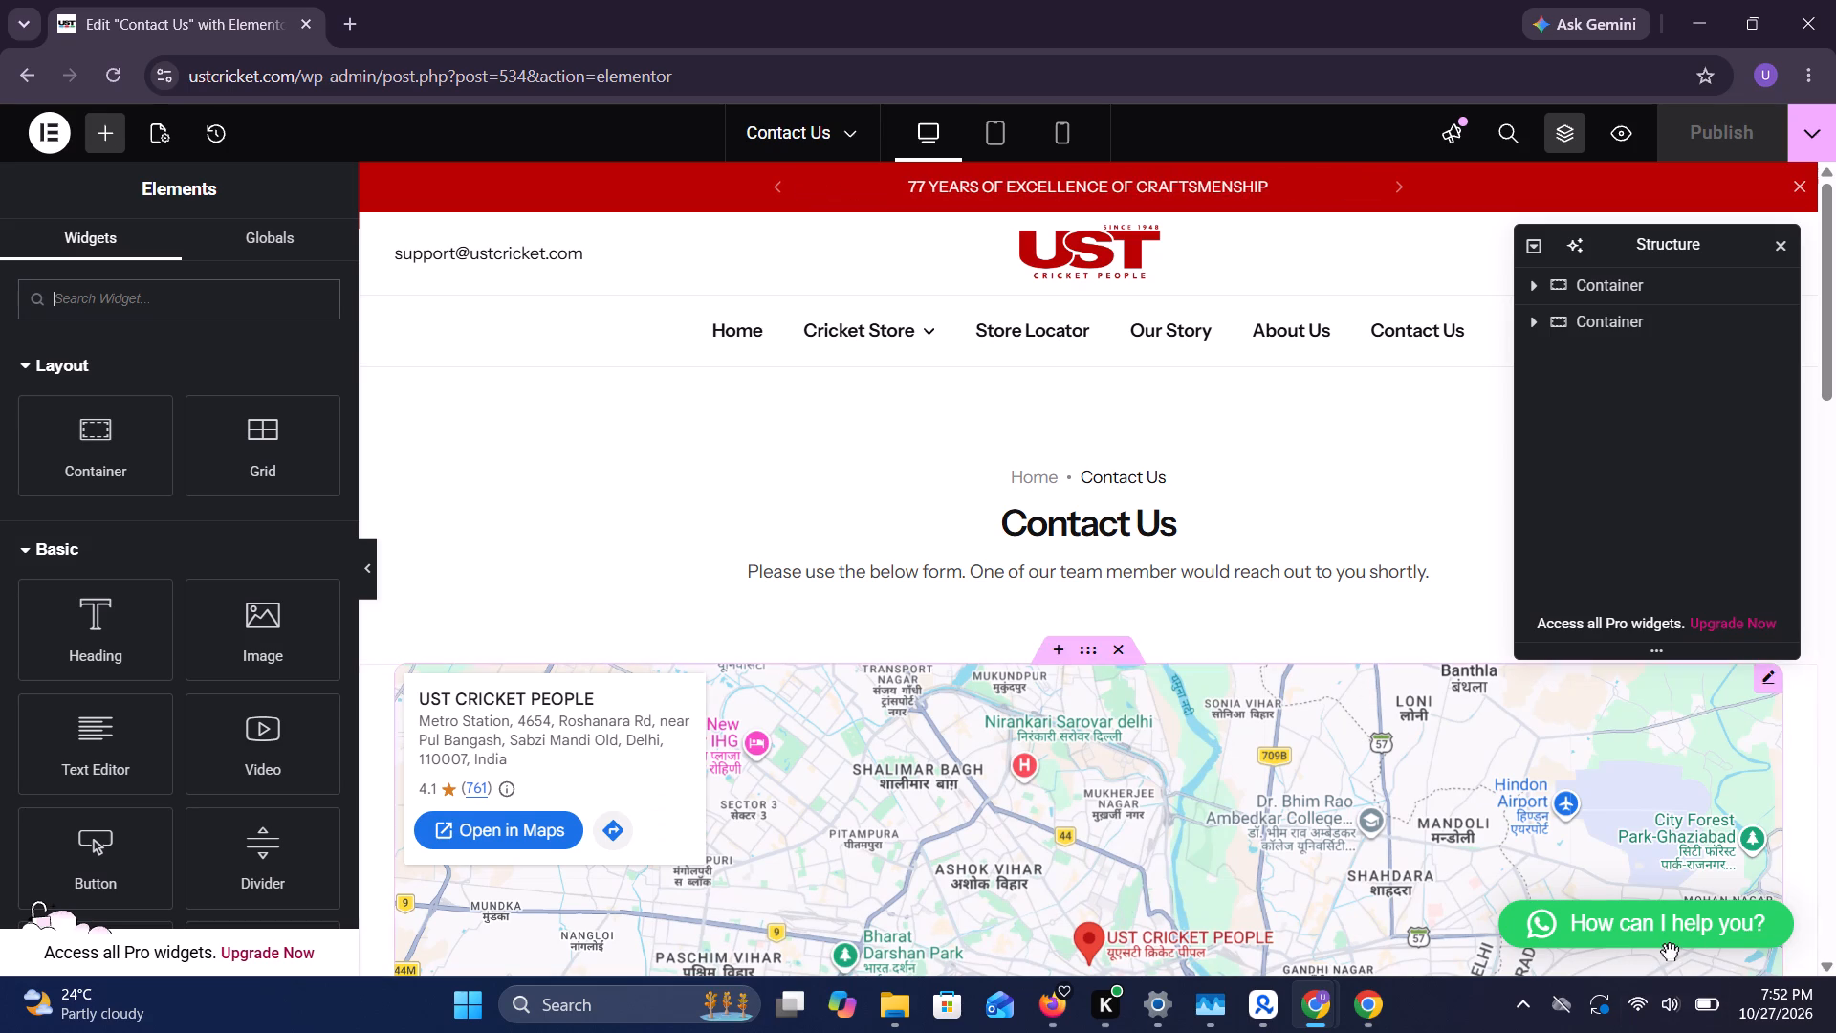
pyautogui.scroll(-6, 763, 626)
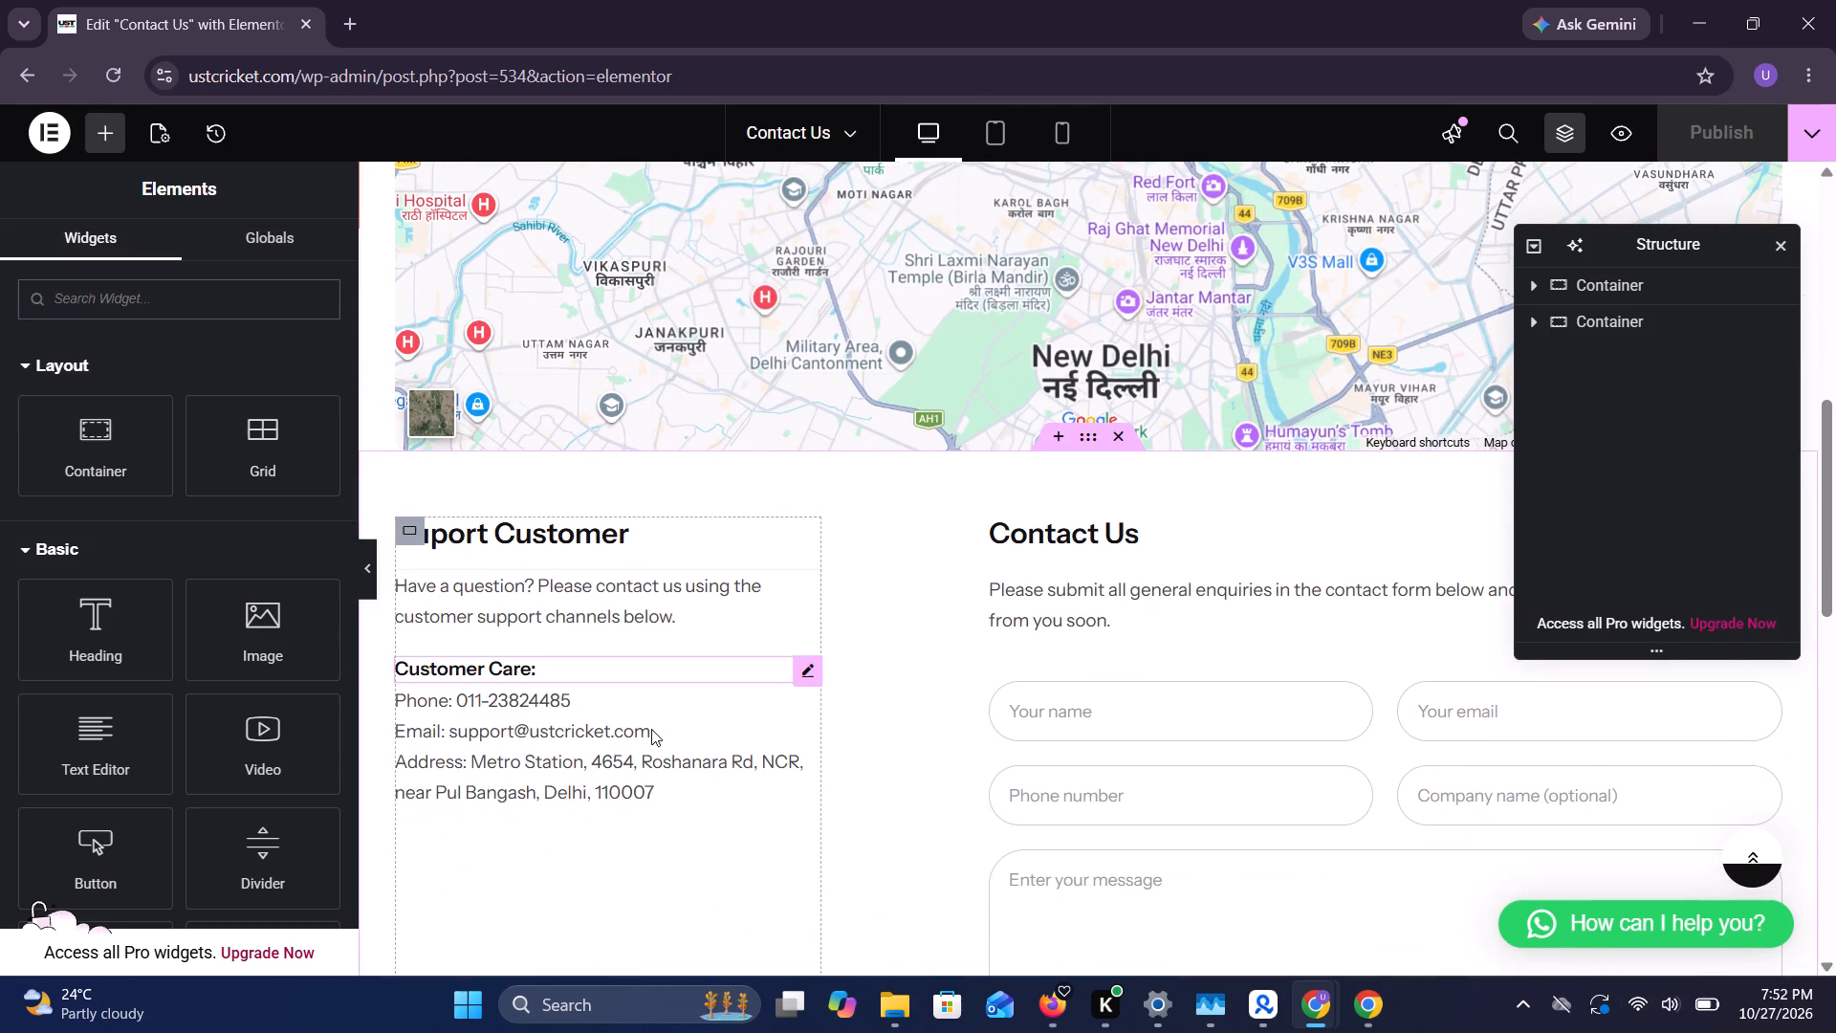
pyautogui.click(651, 729)
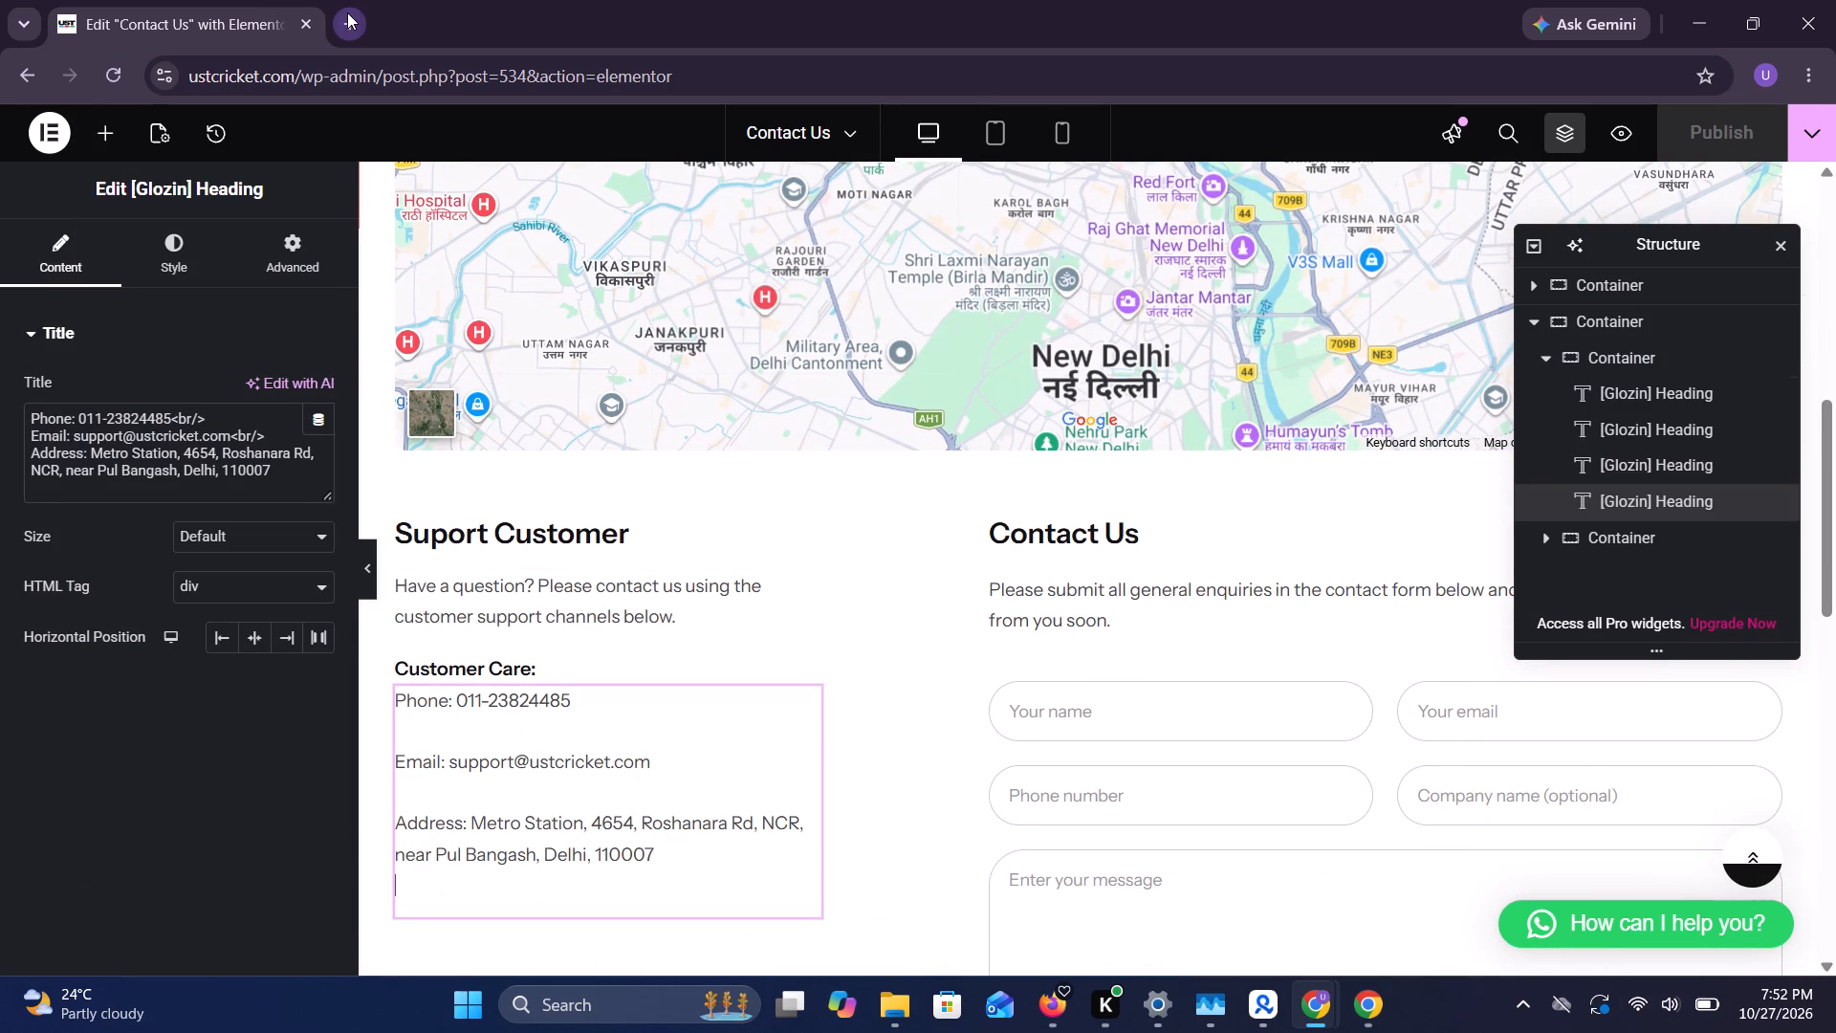
# Load ustcricket.com in a new tab and view the customer care details and contact form on its Contact Us page.
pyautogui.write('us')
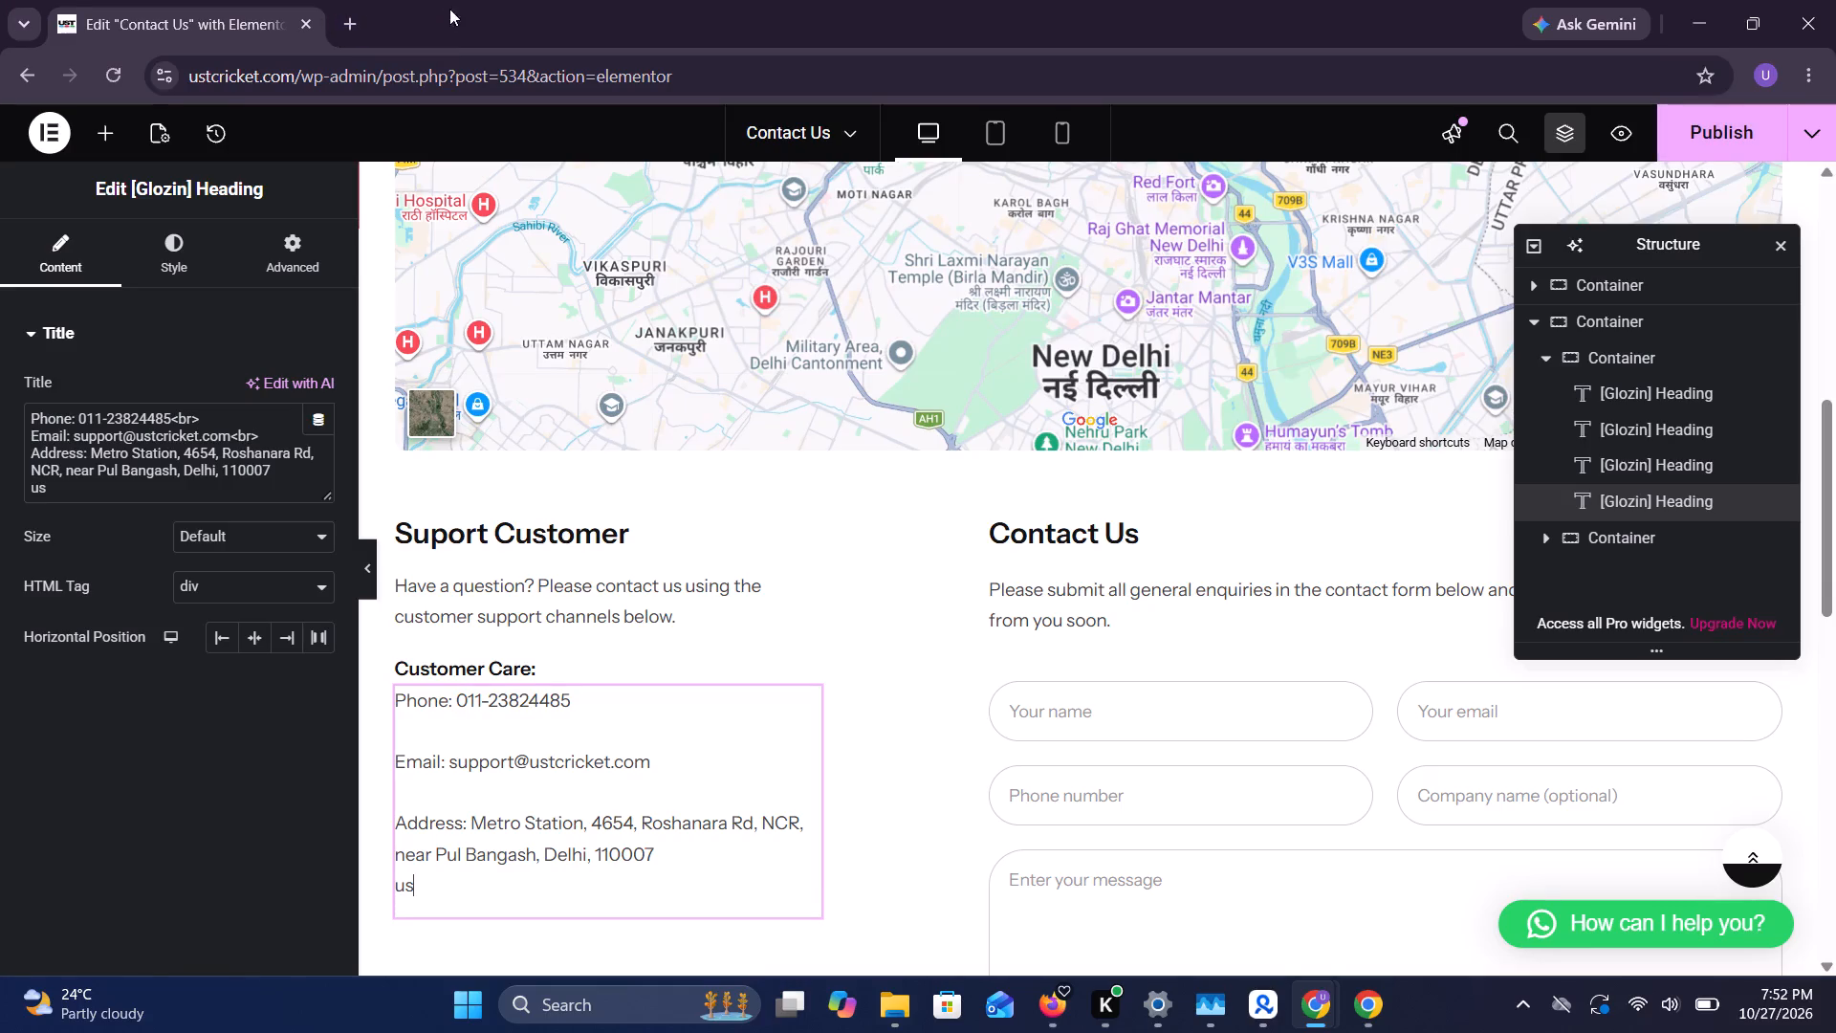
pyautogui.click(347, 12)
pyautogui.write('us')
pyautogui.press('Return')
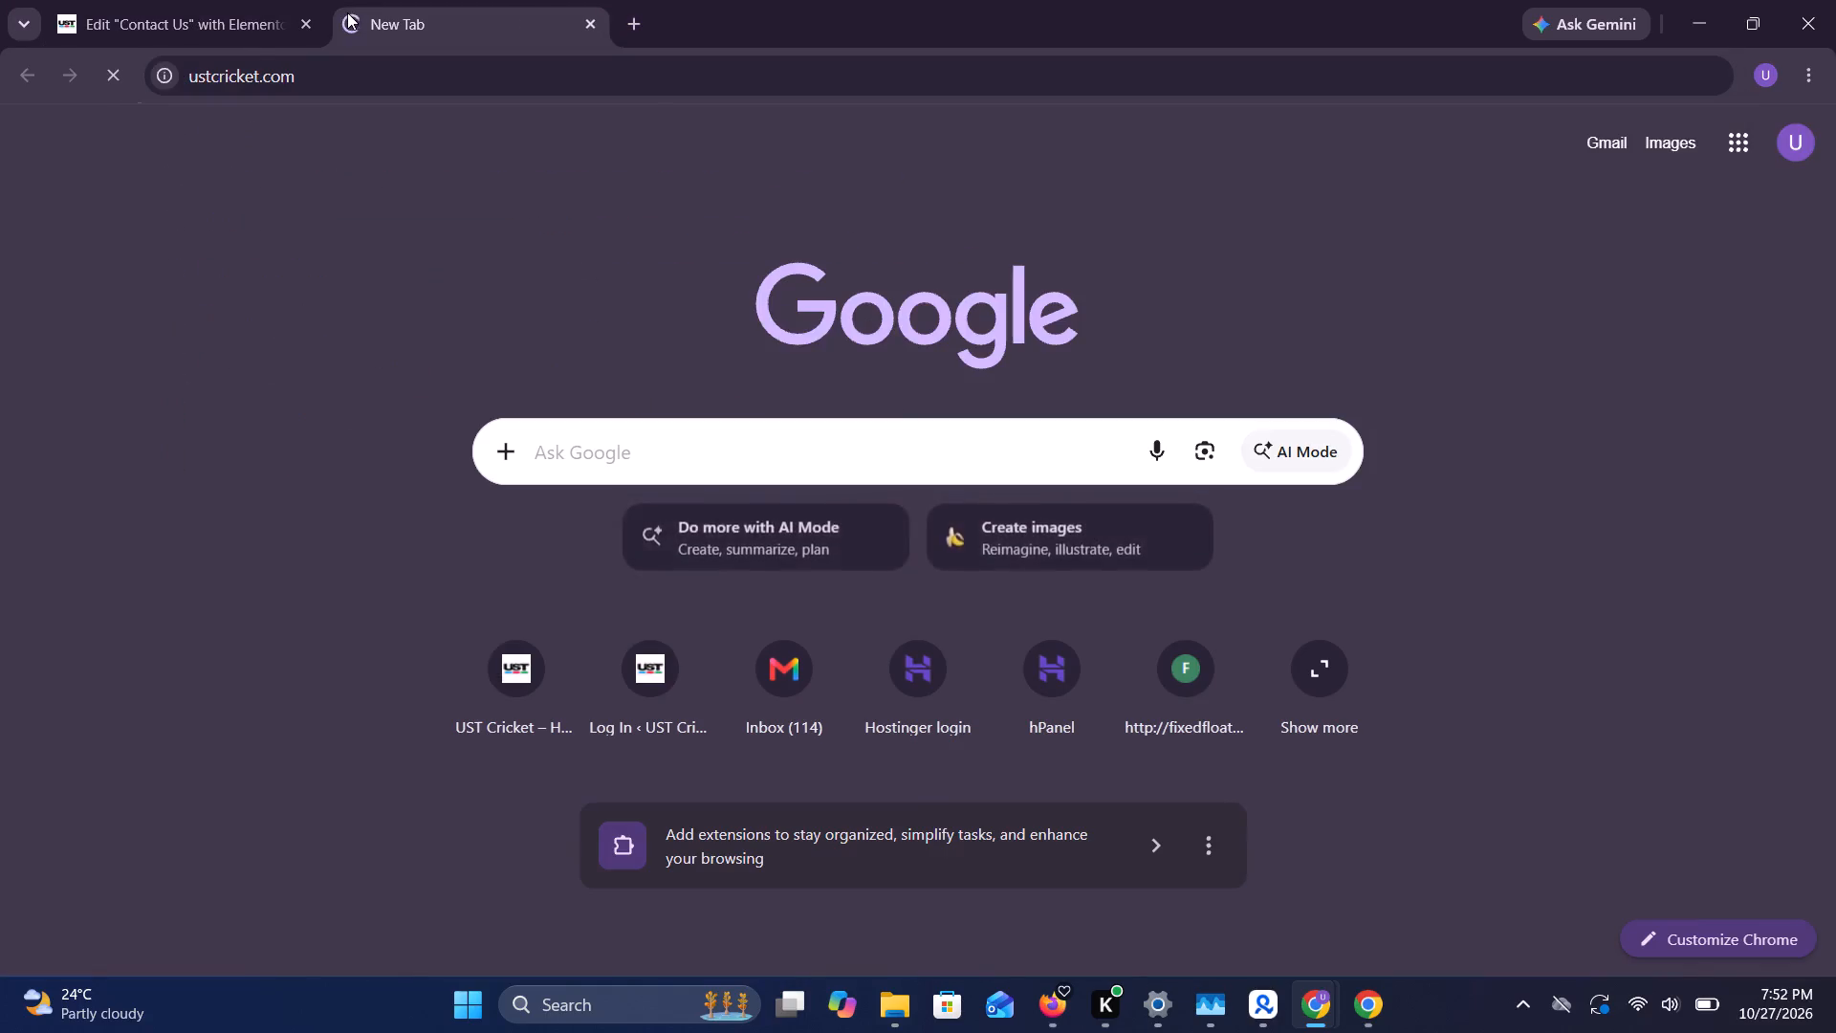
pyautogui.click(1234, 303)
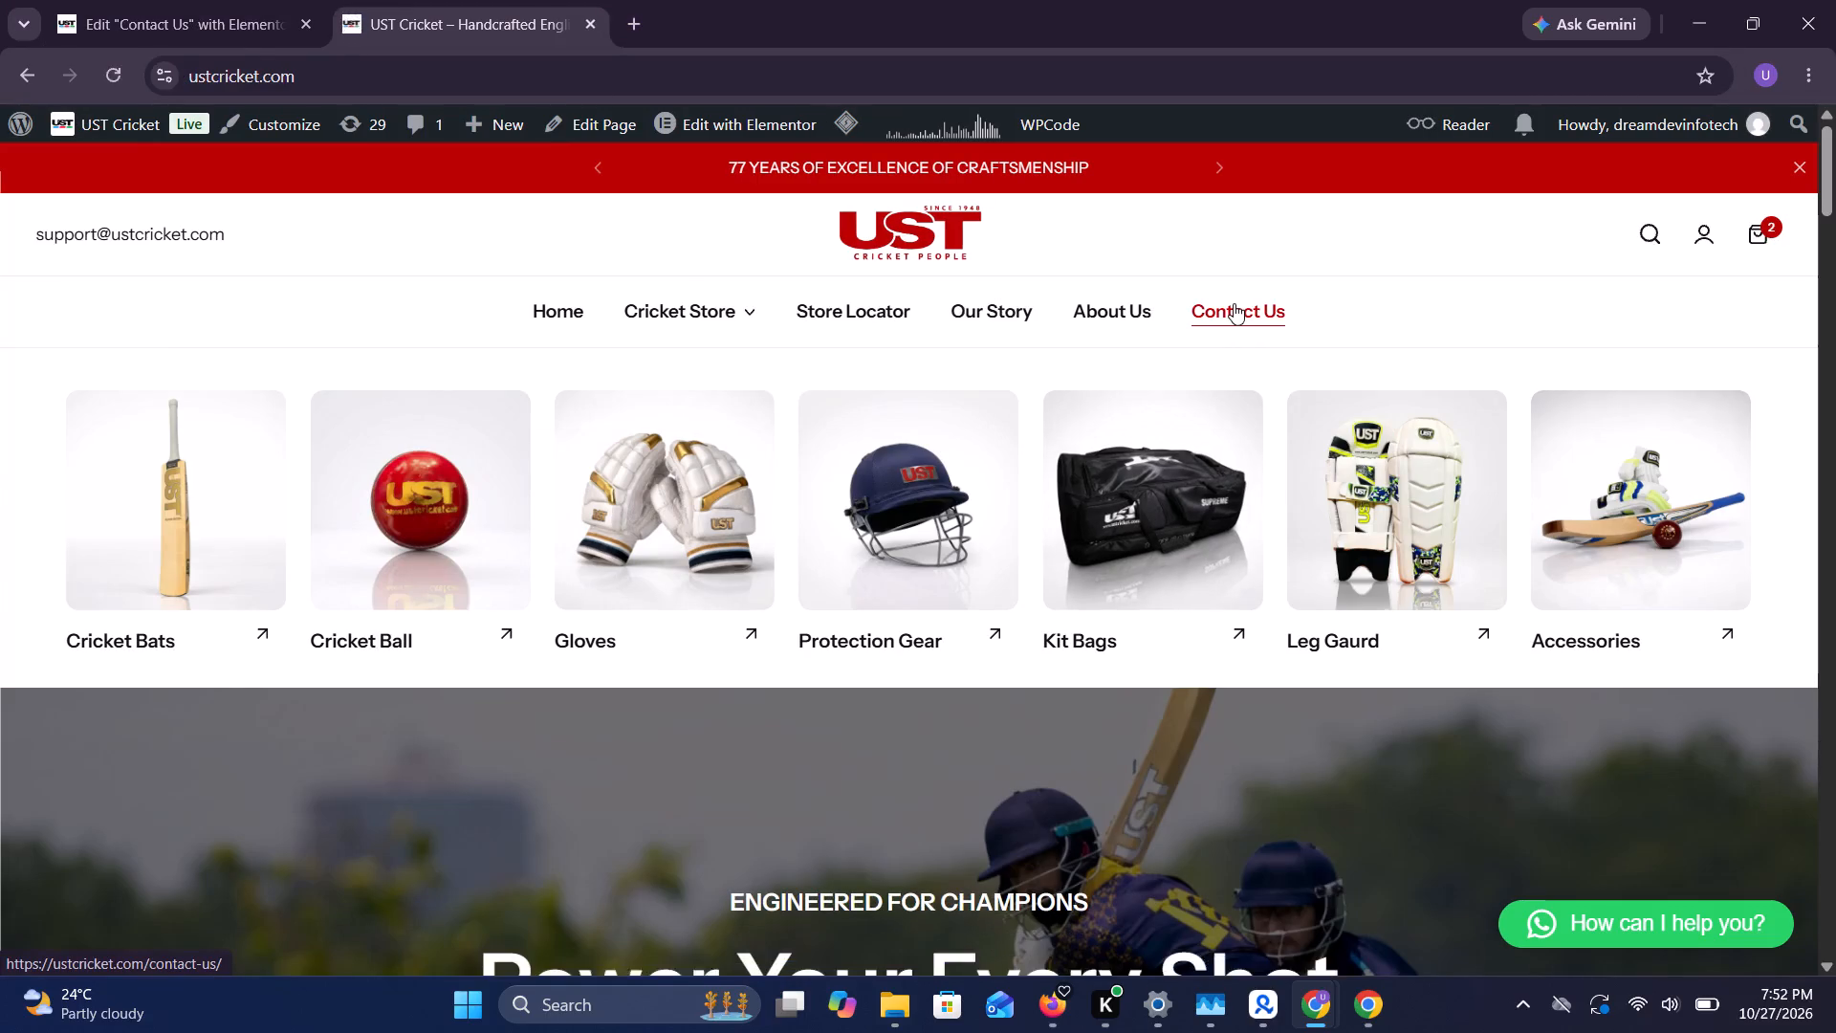
pyautogui.scroll(-6, 608, 401)
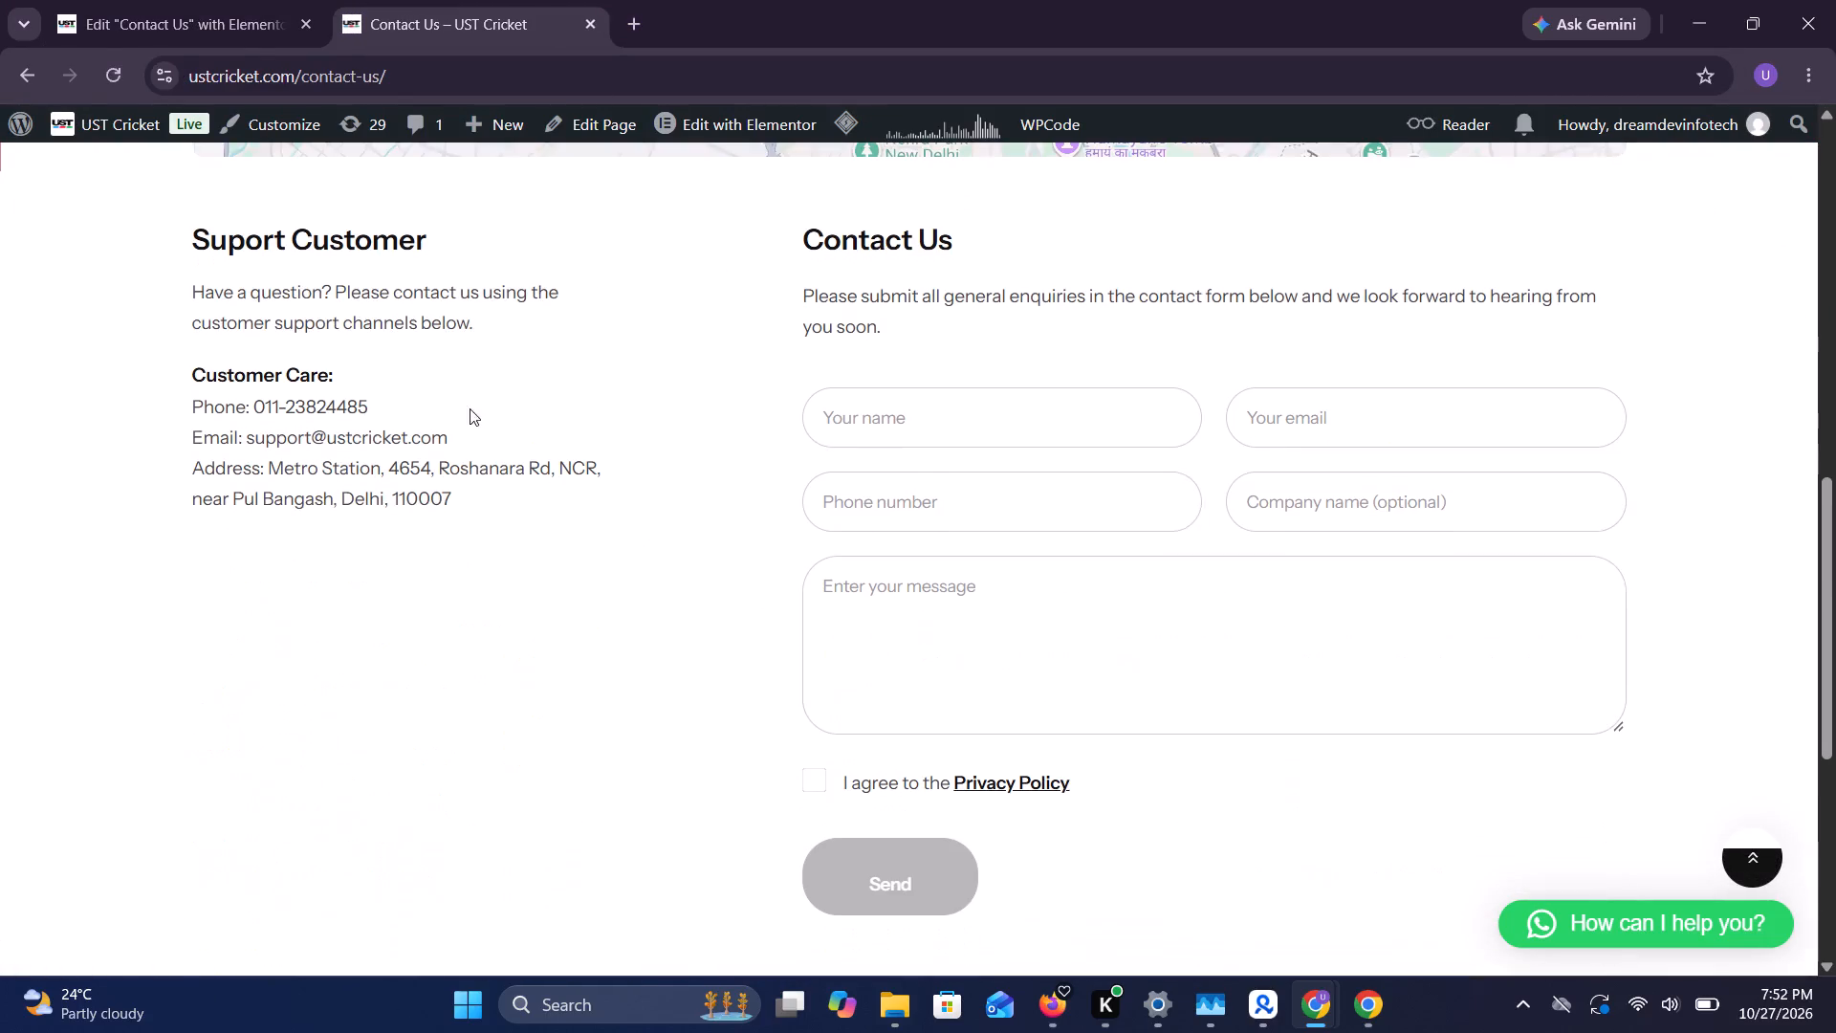
# Open the site's WhatsApp help chat from the live Contact Us page.
pyautogui.click(1594, 928)
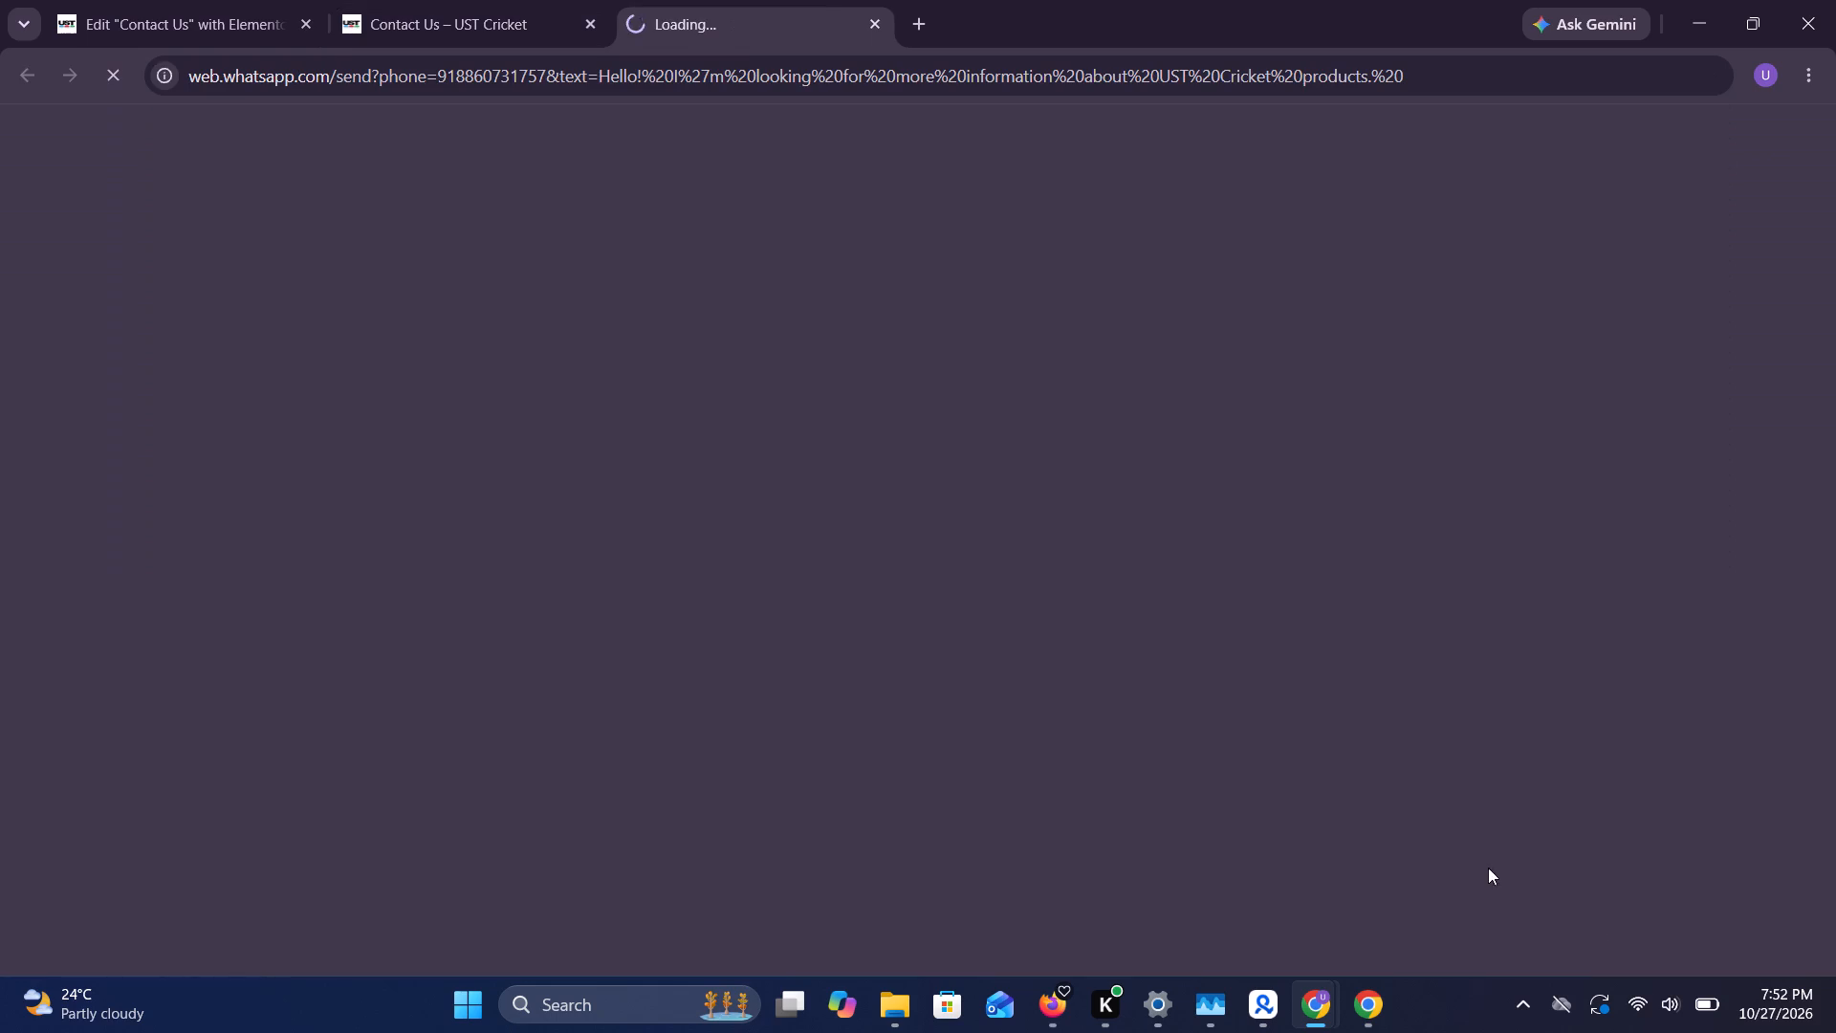